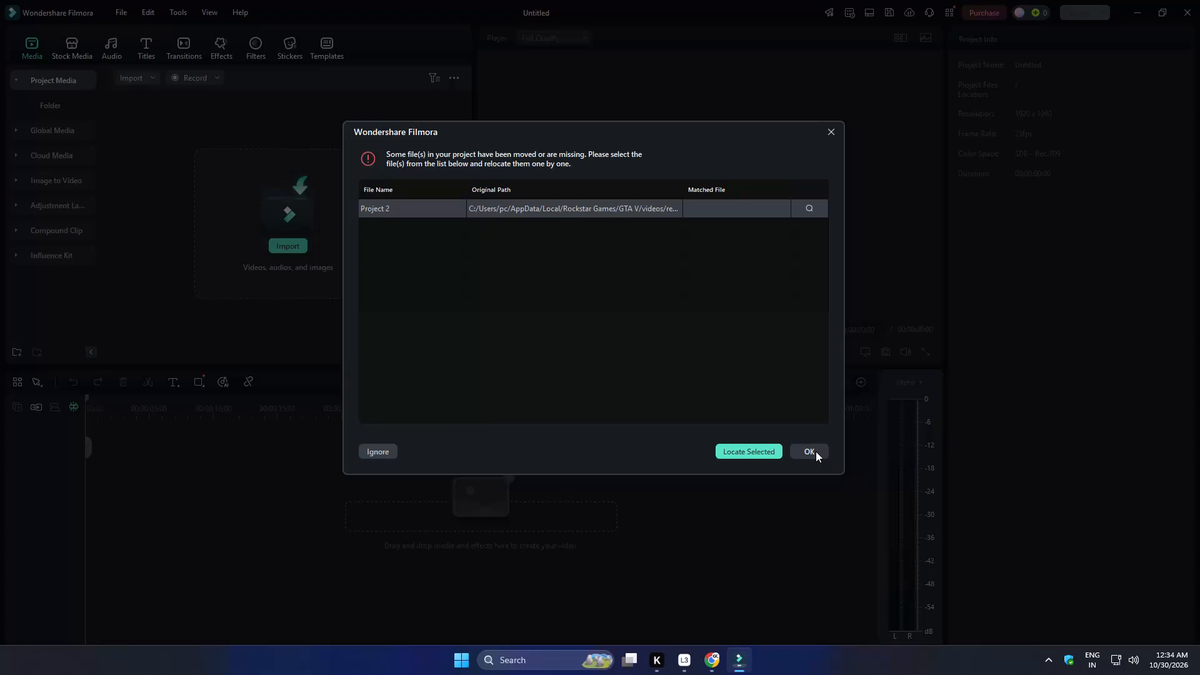
Dismiss the missing-file list and delete the unlocatable Project 2 clip from the media library and timeline.
left_click(816, 451)
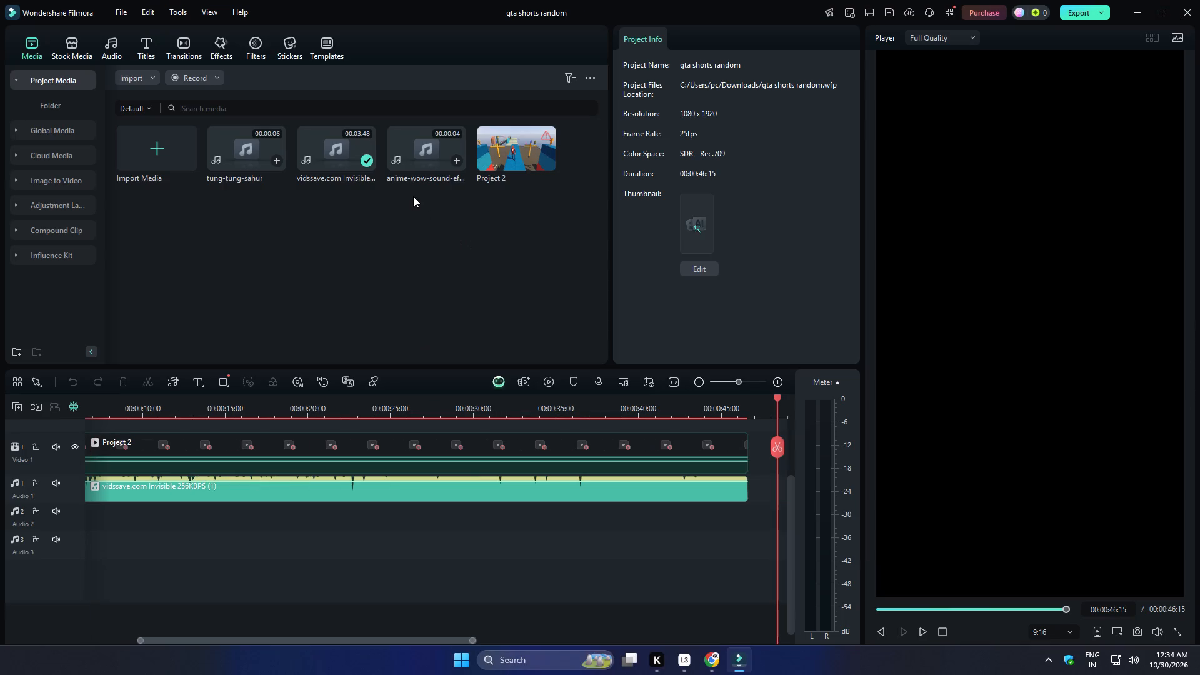
left_click(519, 166)
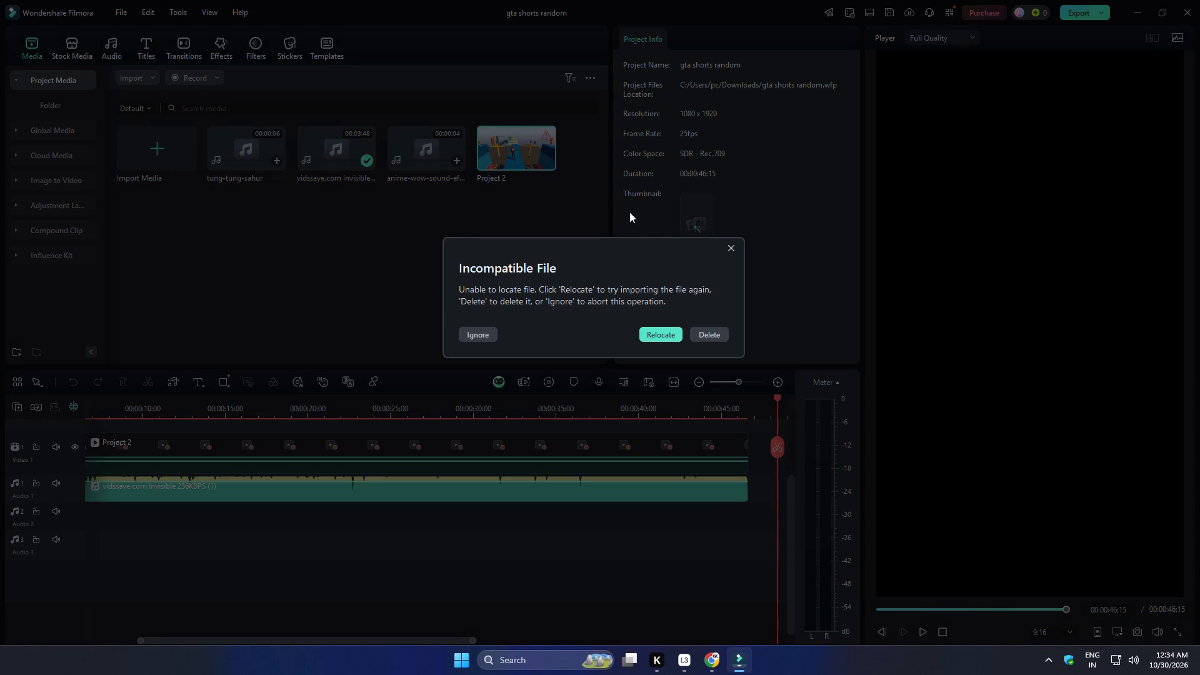
left_click(716, 339)
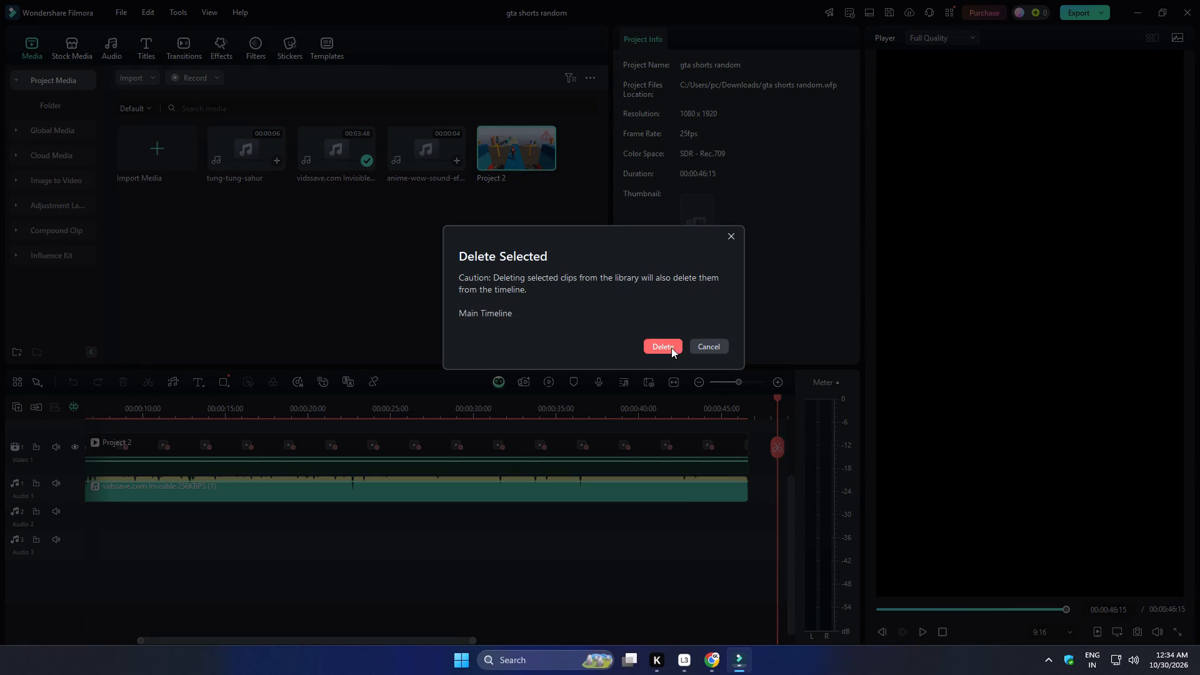
left_click(671, 347)
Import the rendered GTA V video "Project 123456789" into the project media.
left_click(159, 156)
left_click(159, 156)
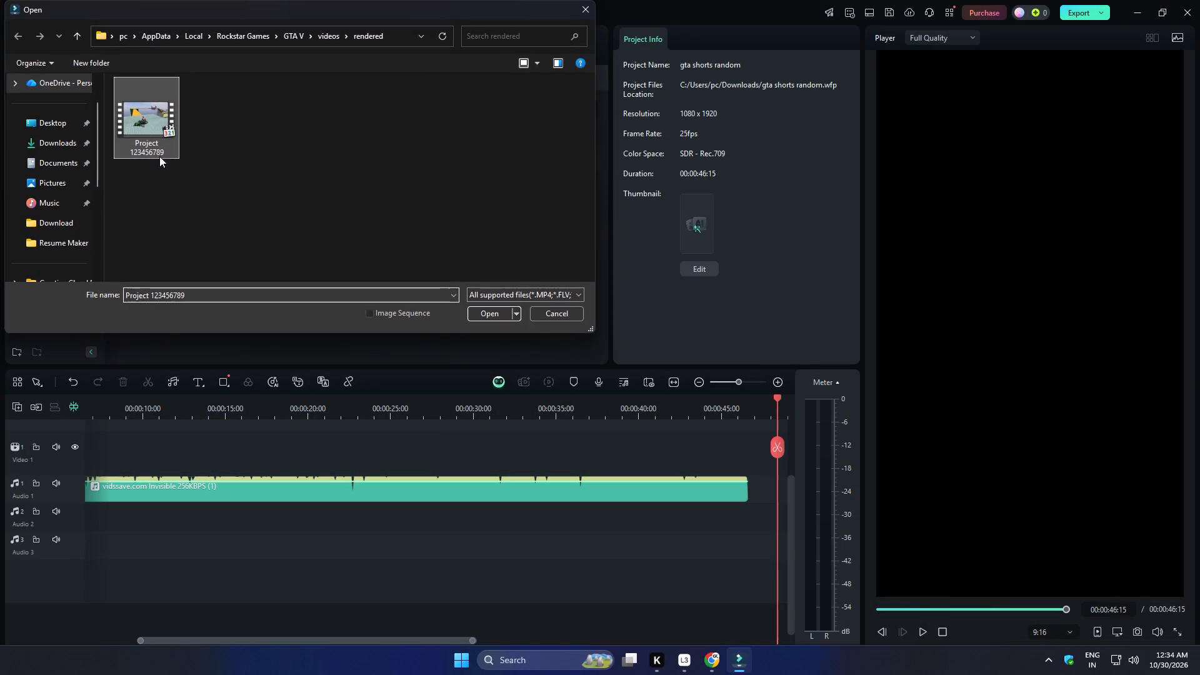
left_click(482, 312)
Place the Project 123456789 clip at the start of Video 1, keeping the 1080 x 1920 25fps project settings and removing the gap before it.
left_click_drag(242, 175, 238, 192)
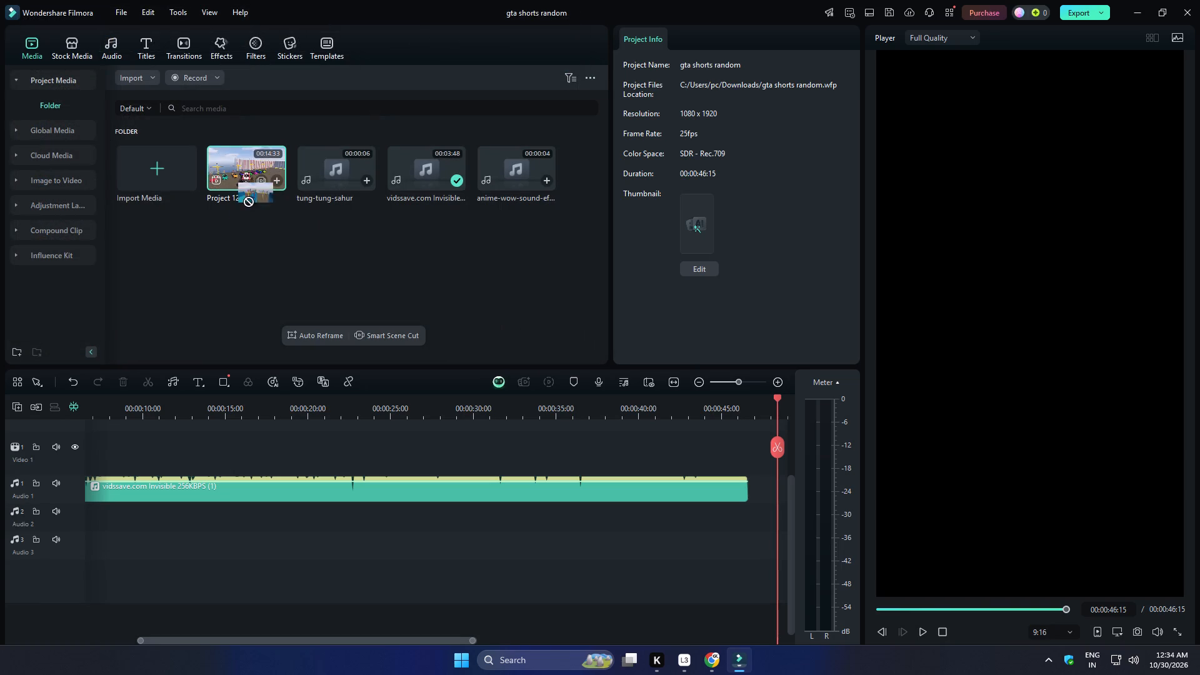
left_click_drag(238, 192, 93, 466)
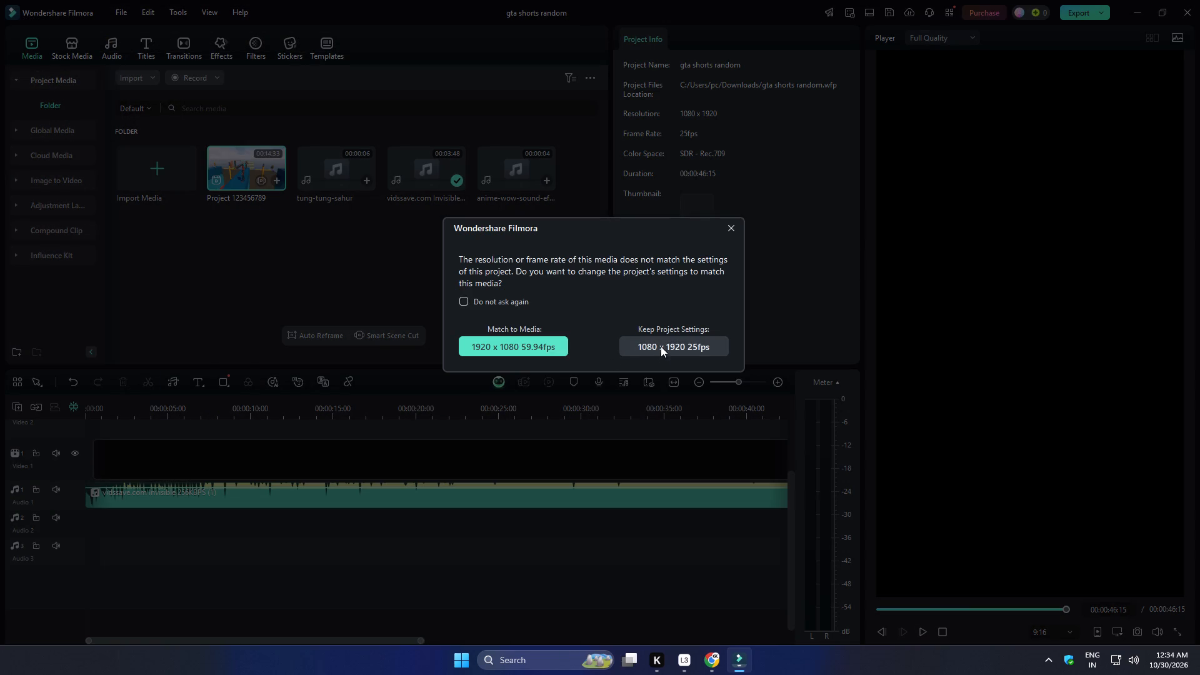
left_click(661, 346)
scroll(517, 483, "down", 6, "ctrl")
scroll(196, 472, "down", 9, "ctrl")
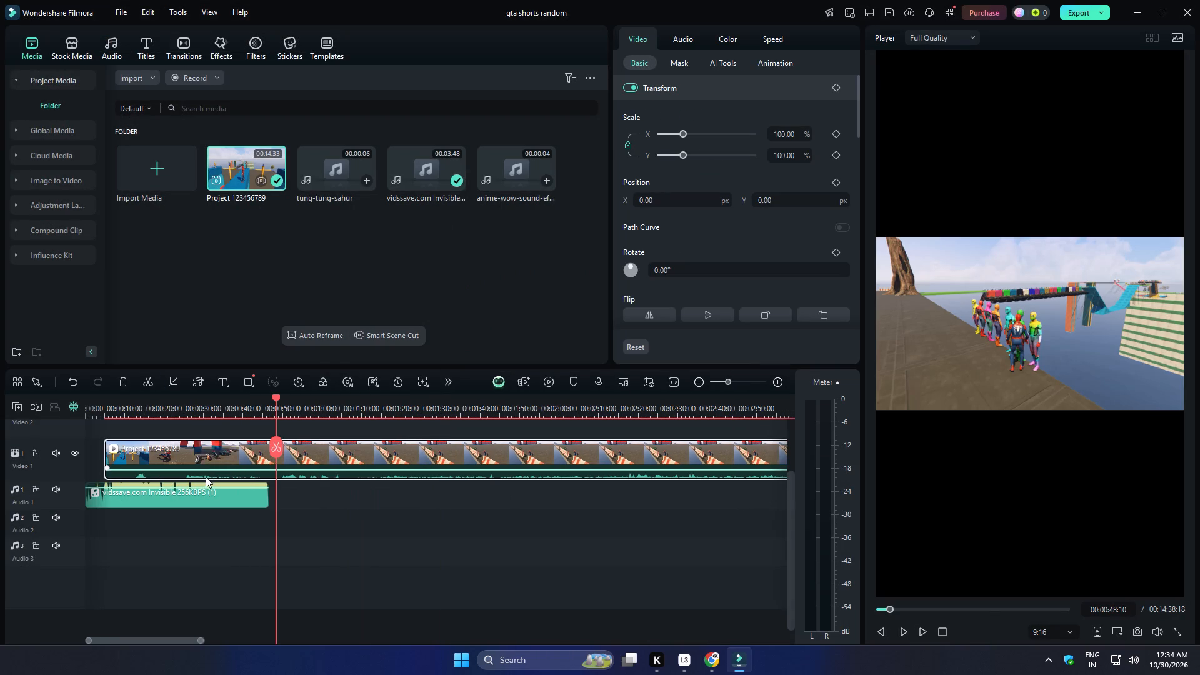
left_click(89, 460)
key("Delete")
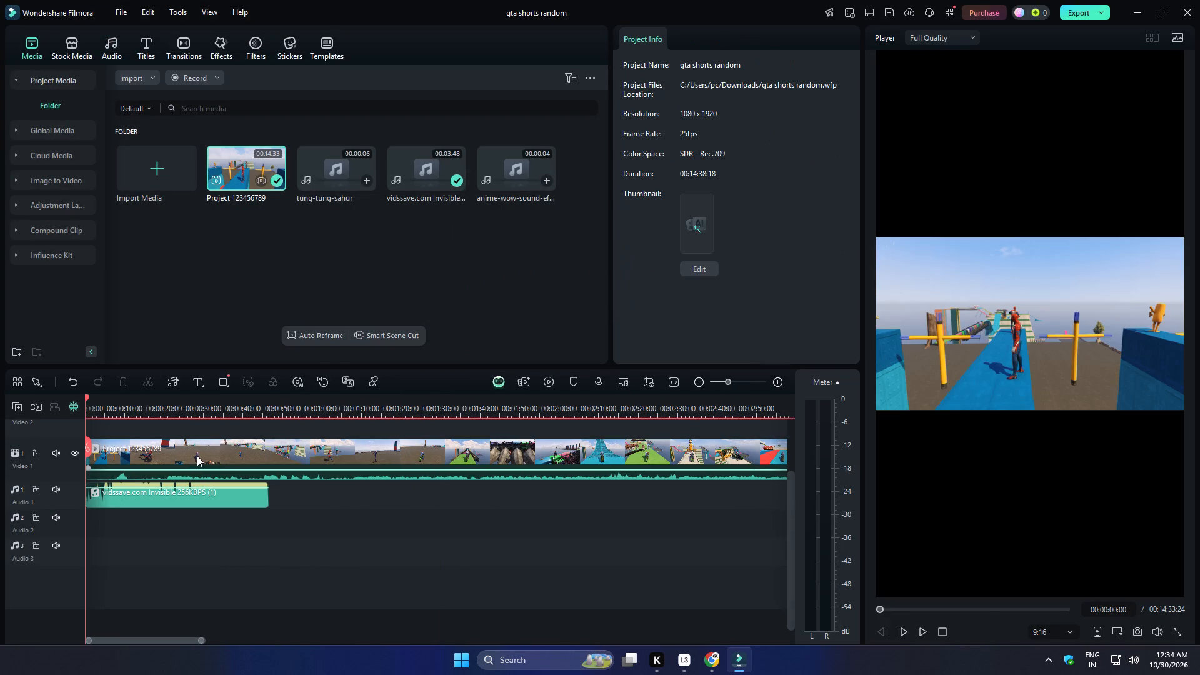
Raise the Video 1 clip's volume to 18 dB on the timeline and try to raise the Audio 1 music clip's volume as well.
left_click_drag(206, 467, 209, 410)
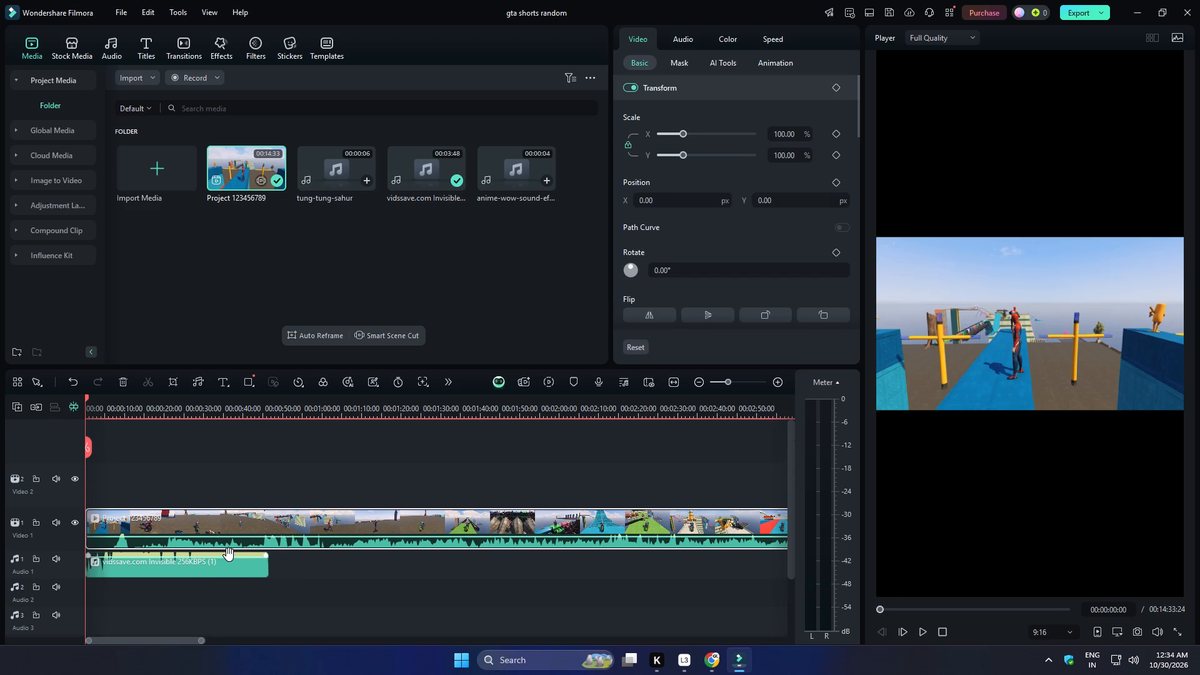
left_click_drag(229, 554, 229, 496)
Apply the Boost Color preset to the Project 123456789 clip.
left_click(234, 509)
left_click(726, 35)
scroll(773, 200, "up", 5)
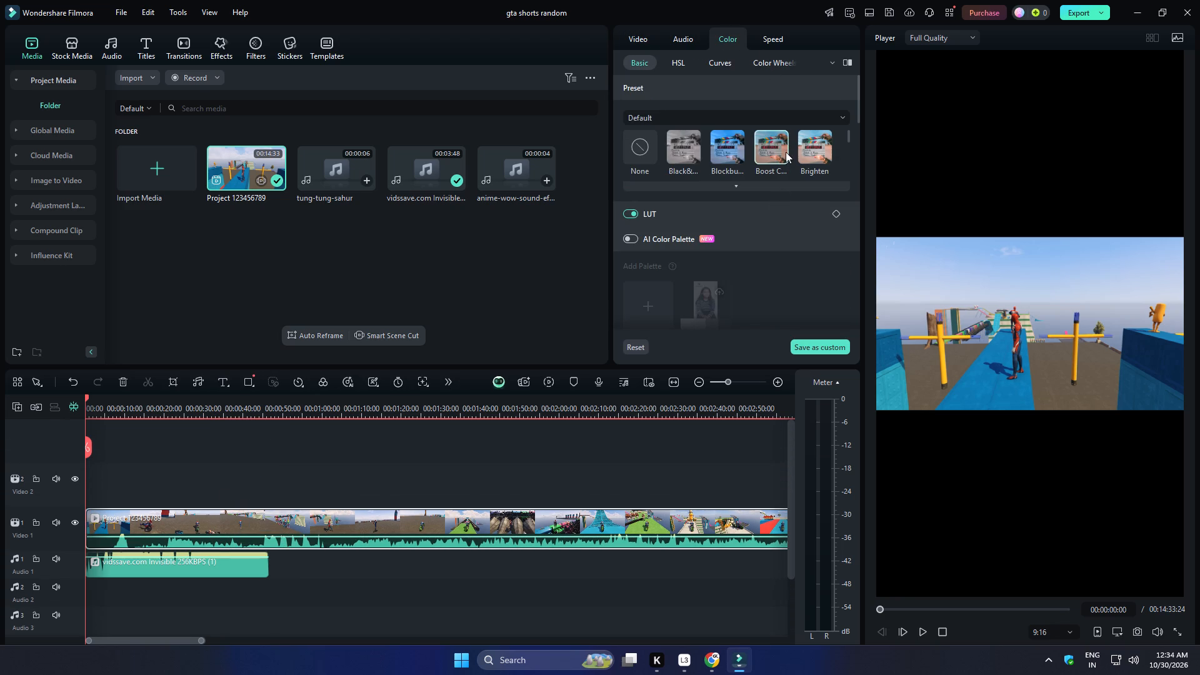
left_click(786, 146)
left_click(630, 582)
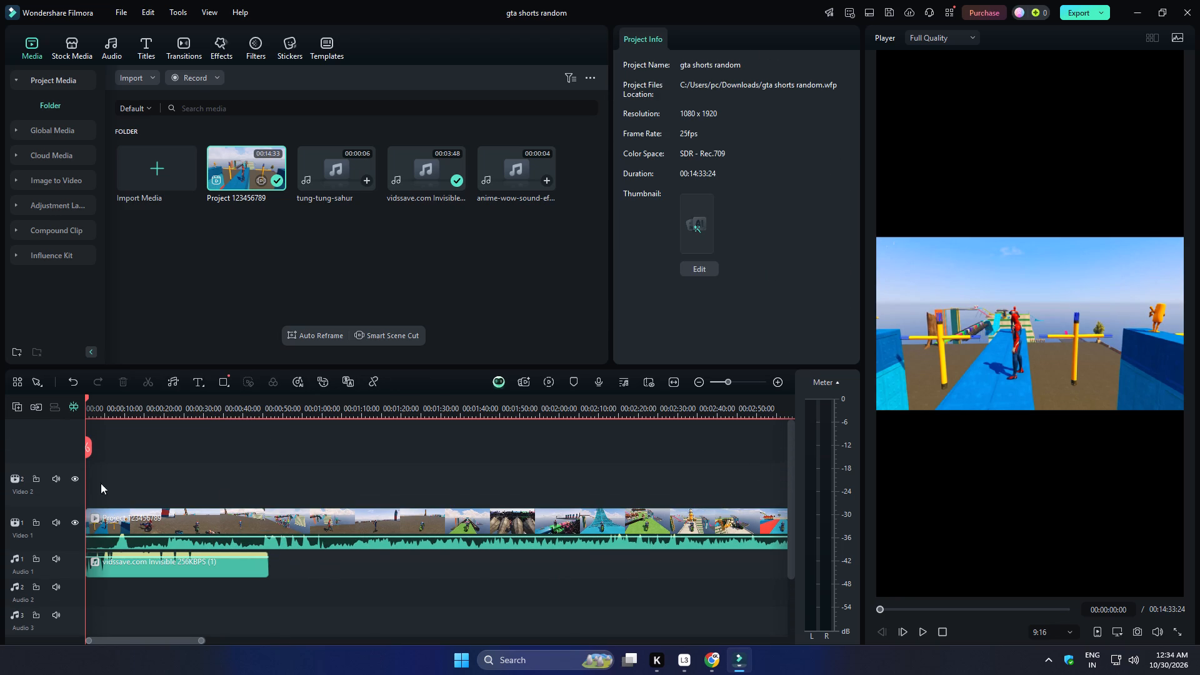
Split the Video 1 clip at 00:00:05:21, delete the opening part, and close the gap so the remainder starts at zero.
left_click_drag(87, 451, 94, 450)
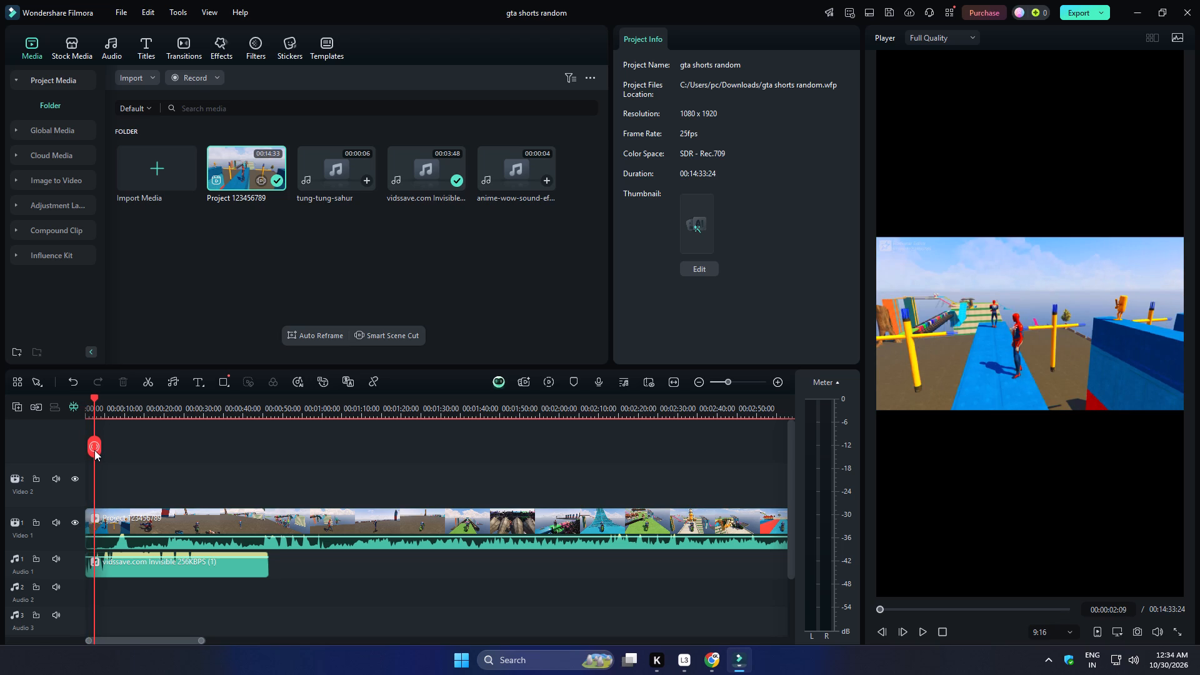
left_click_drag(94, 450, 97, 450)
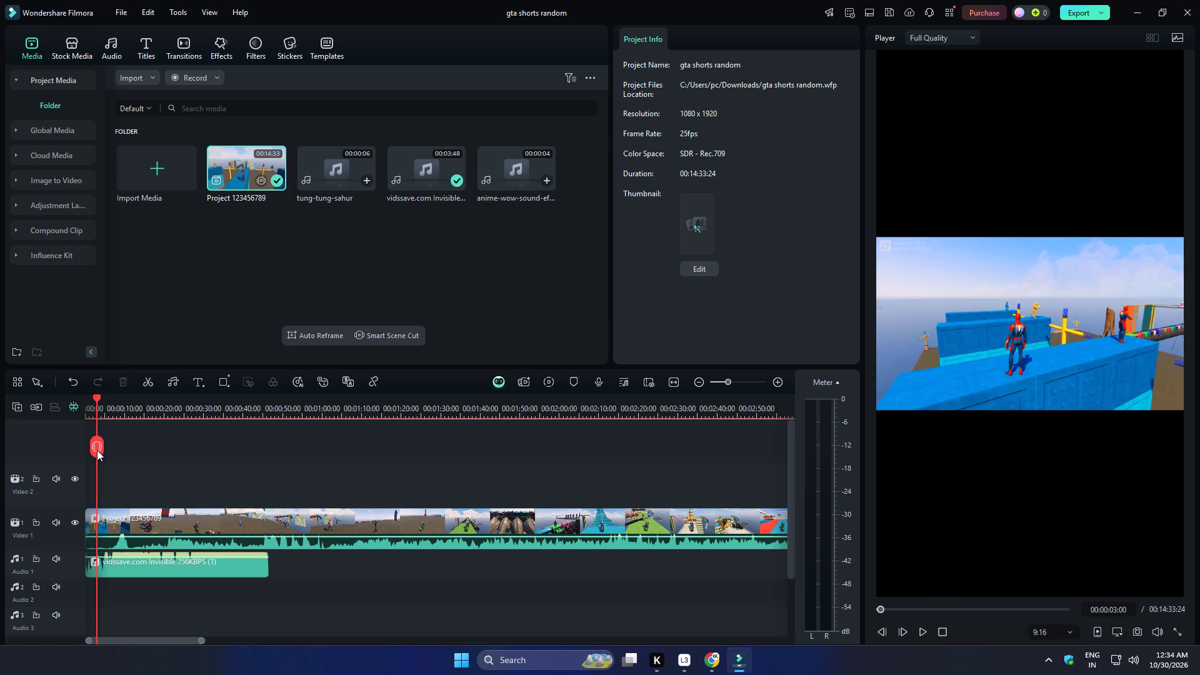
left_click_drag(97, 450, 106, 450)
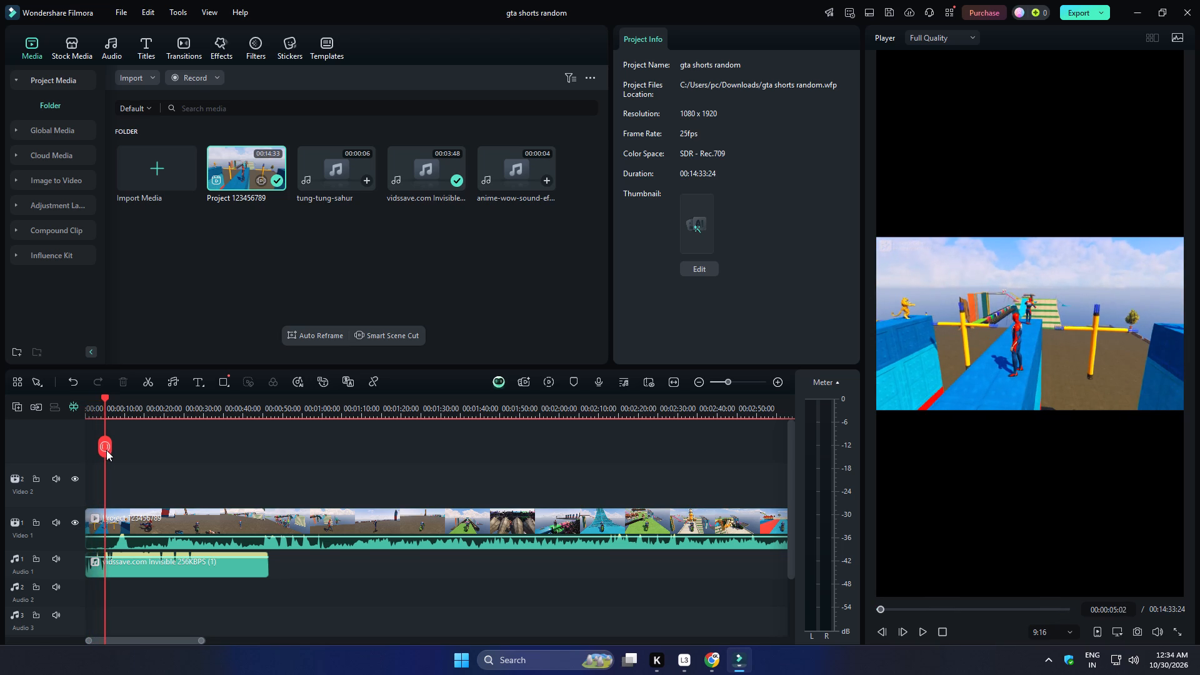
left_click_drag(106, 450, 111, 451)
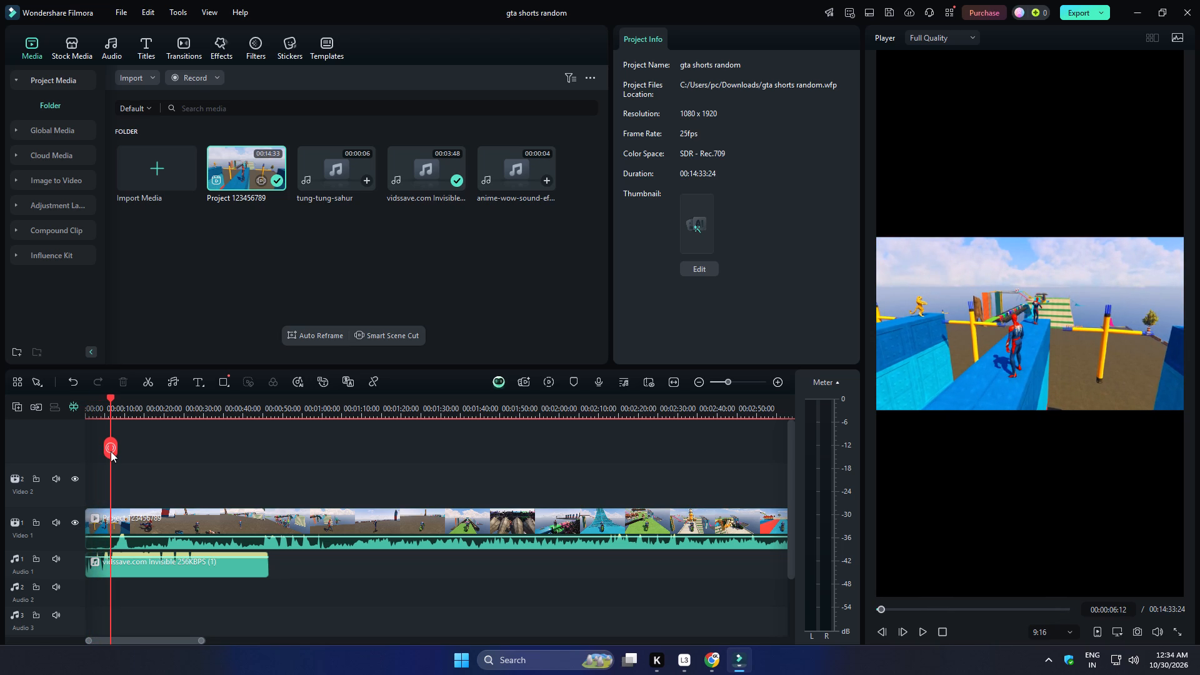
left_click_drag(111, 451, 108, 451)
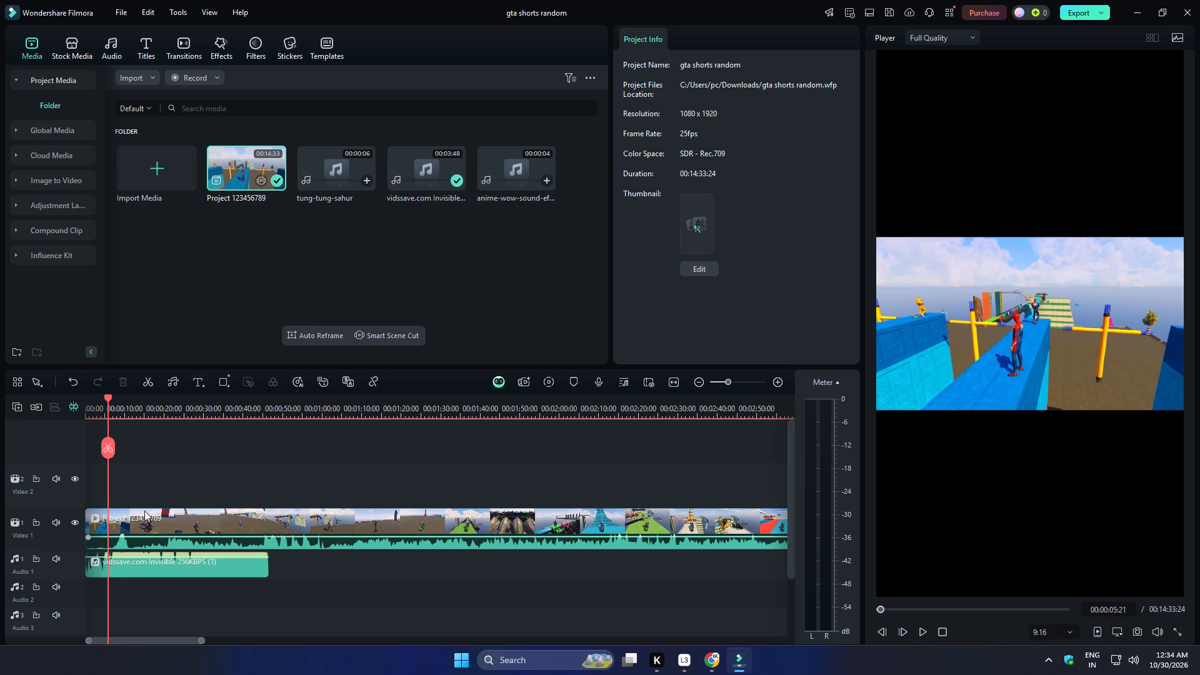
left_click(144, 511)
left_click(109, 447)
left_click(99, 522)
key("Delete")
left_click(99, 522)
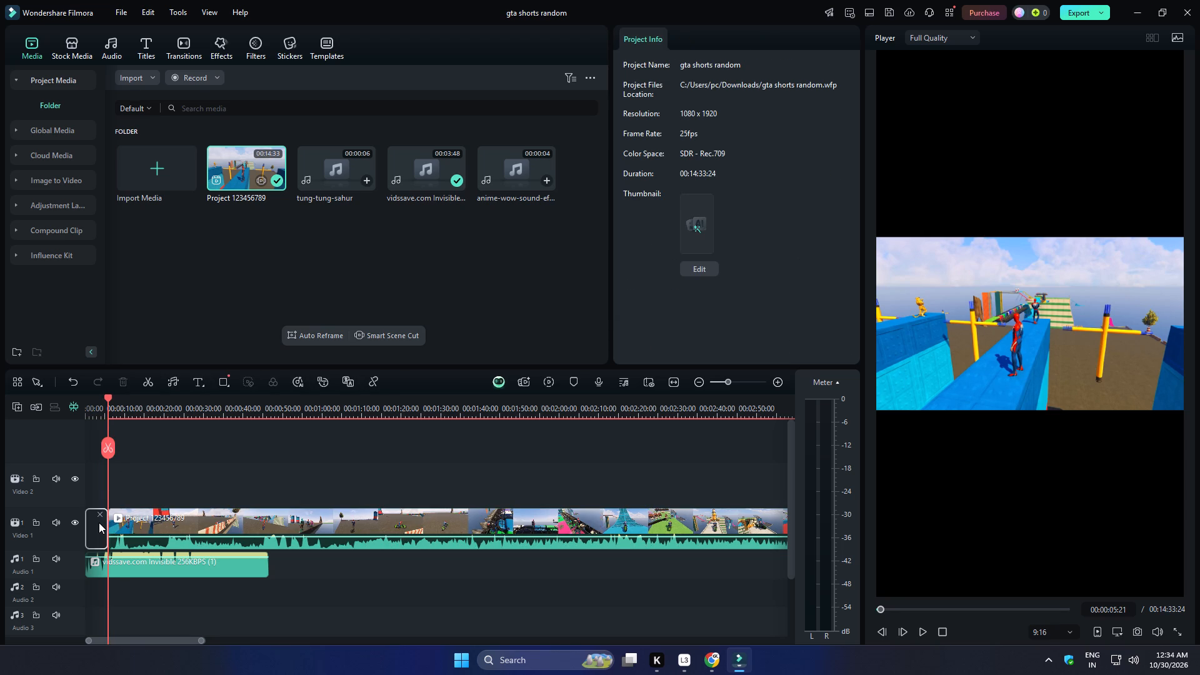
key("Delete")
left_click_drag(103, 522, 141, 522)
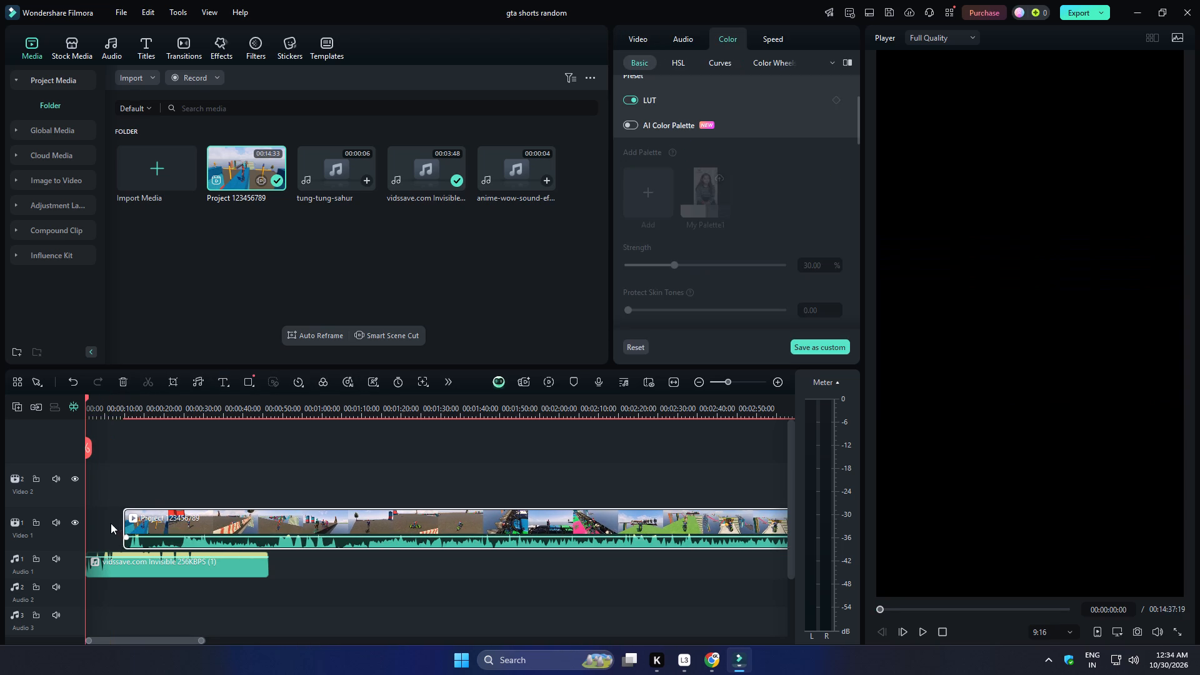
left_click(108, 524)
key("Delete")
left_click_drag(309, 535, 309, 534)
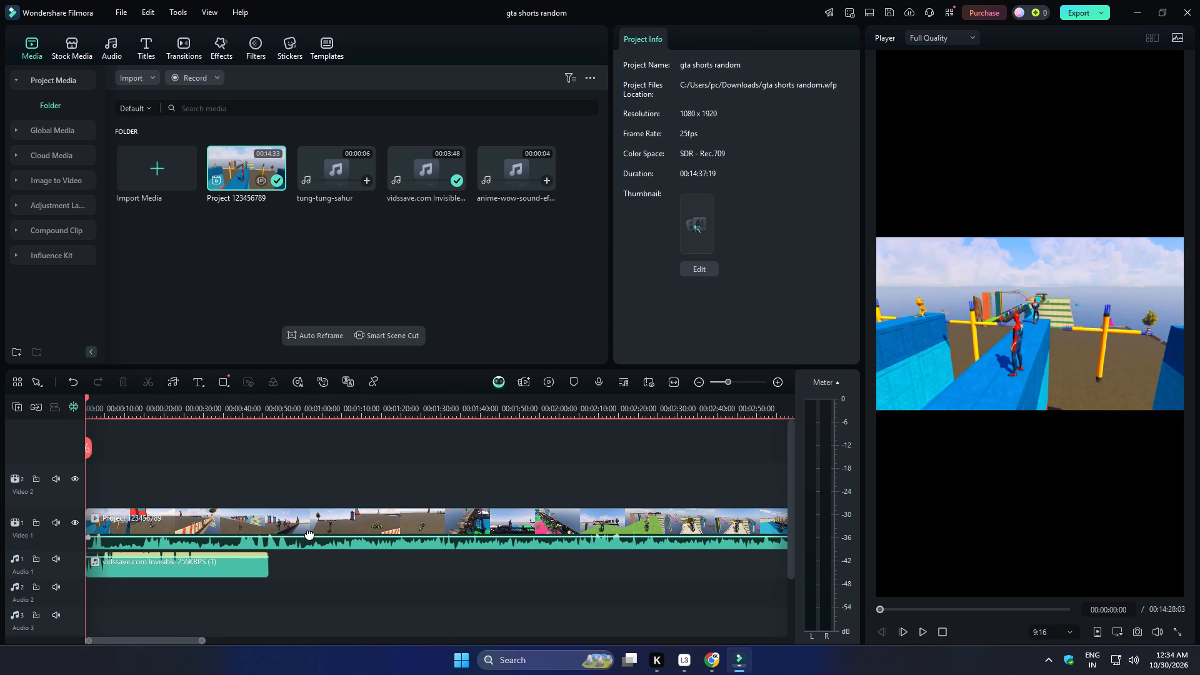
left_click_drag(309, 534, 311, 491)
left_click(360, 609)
Scale the trimmed gameplay clip uniformly to about 321% so it fills the vertical 9:16 frame.
left_click(501, 515)
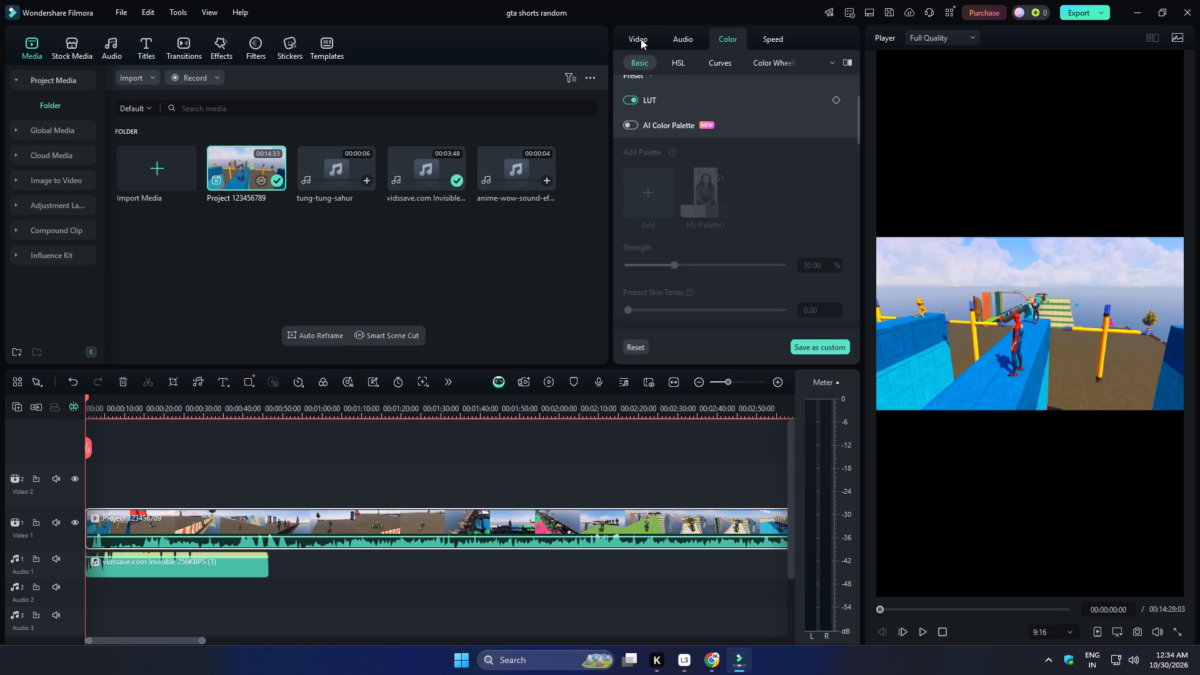
left_click(638, 39)
left_click(684, 40)
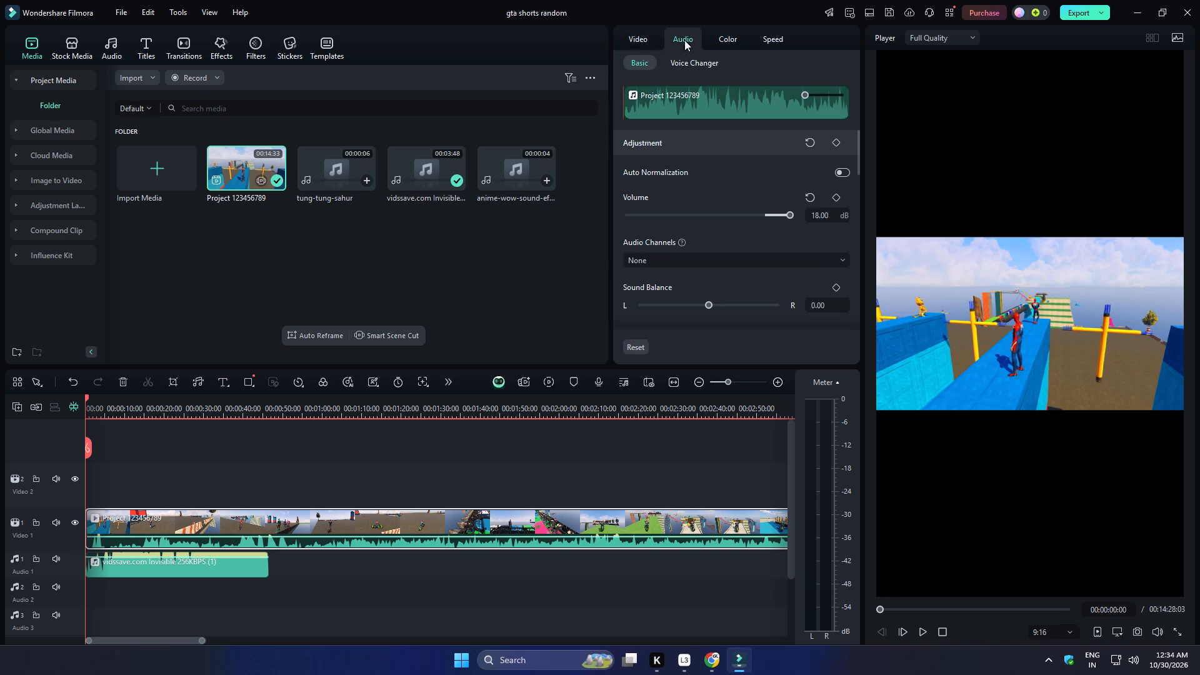
left_click(636, 41)
left_click_drag(686, 154, 695, 157)
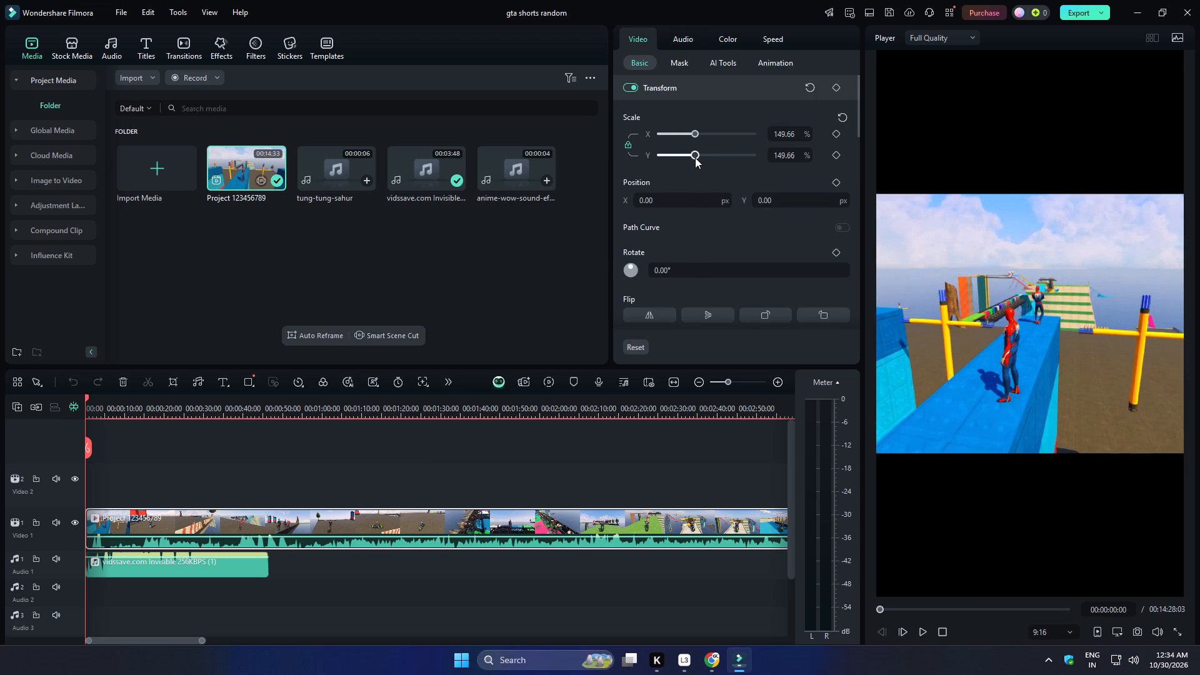
left_click_drag(695, 157, 716, 167)
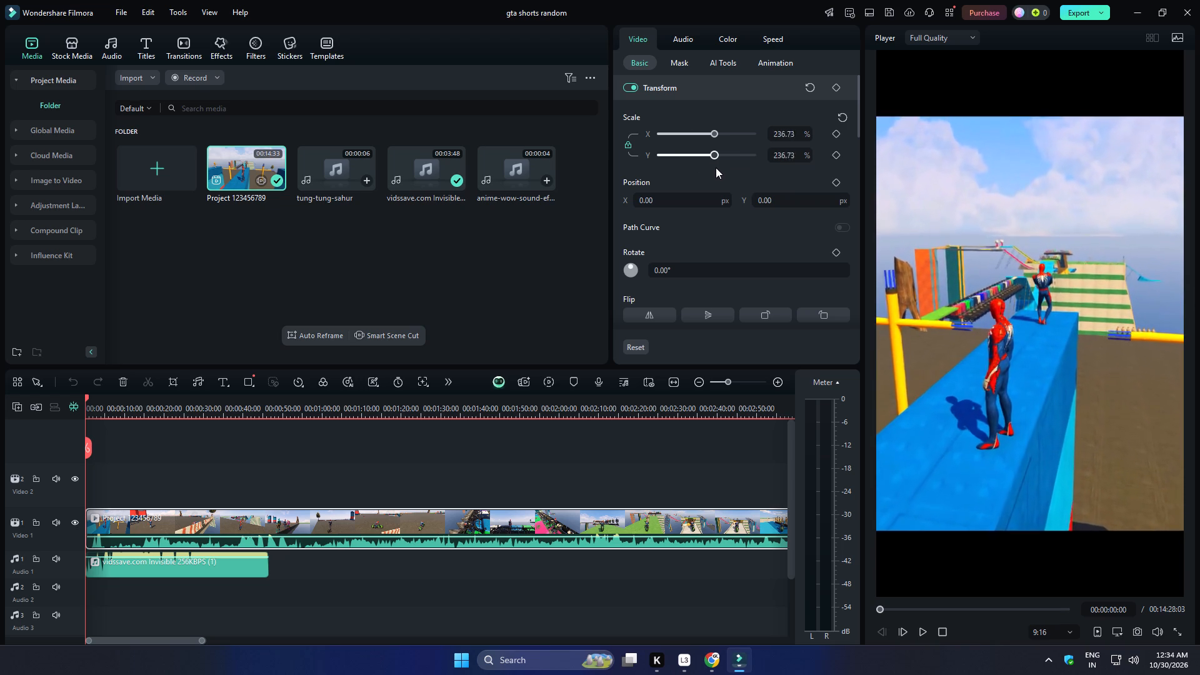
left_click_drag(716, 167, 734, 169)
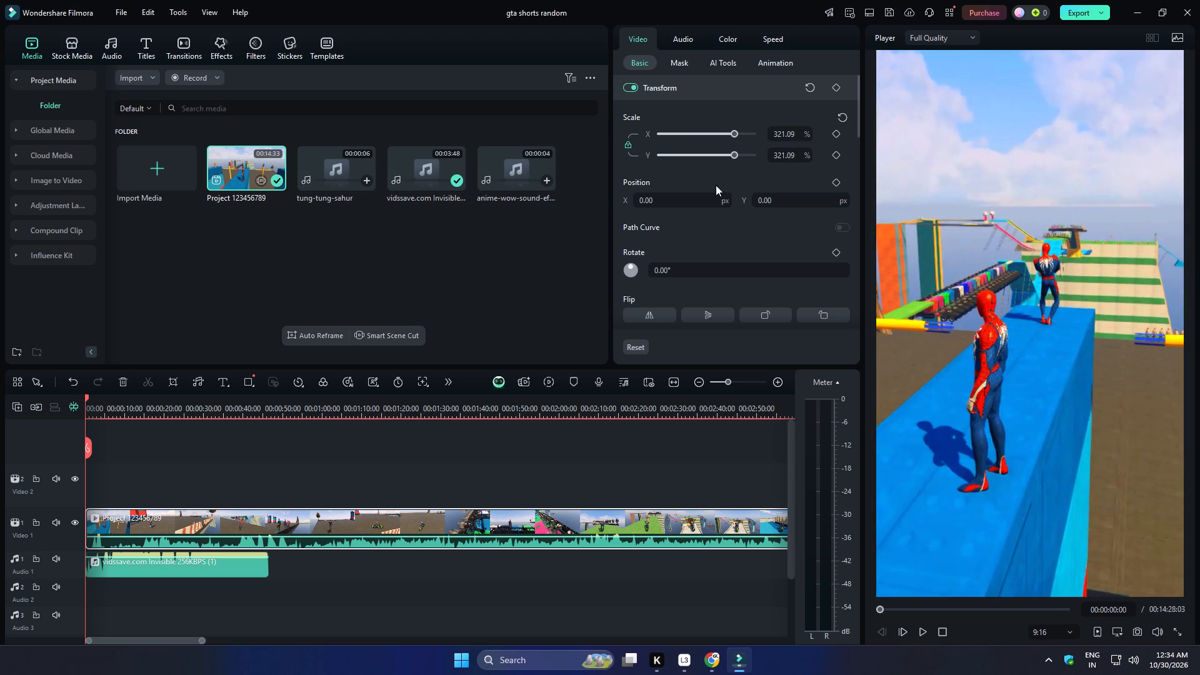
Shift the clip's X position to 114 px and play the preview to check the characters' framing.
left_click(681, 202)
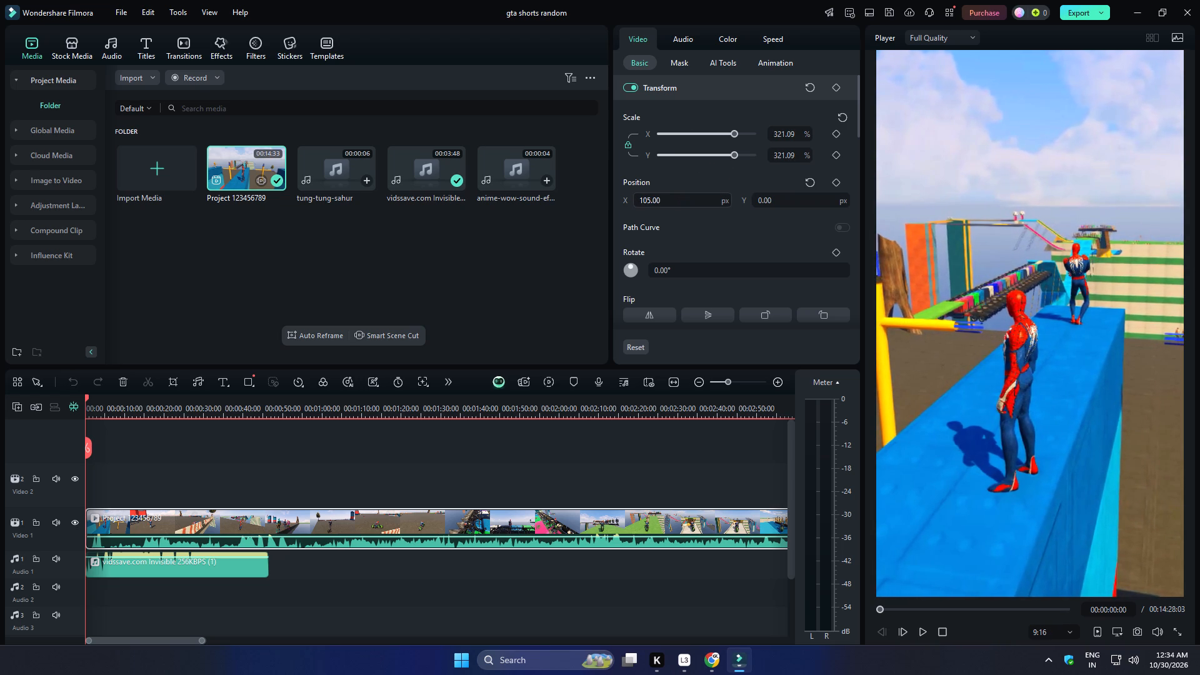
left_click(924, 630)
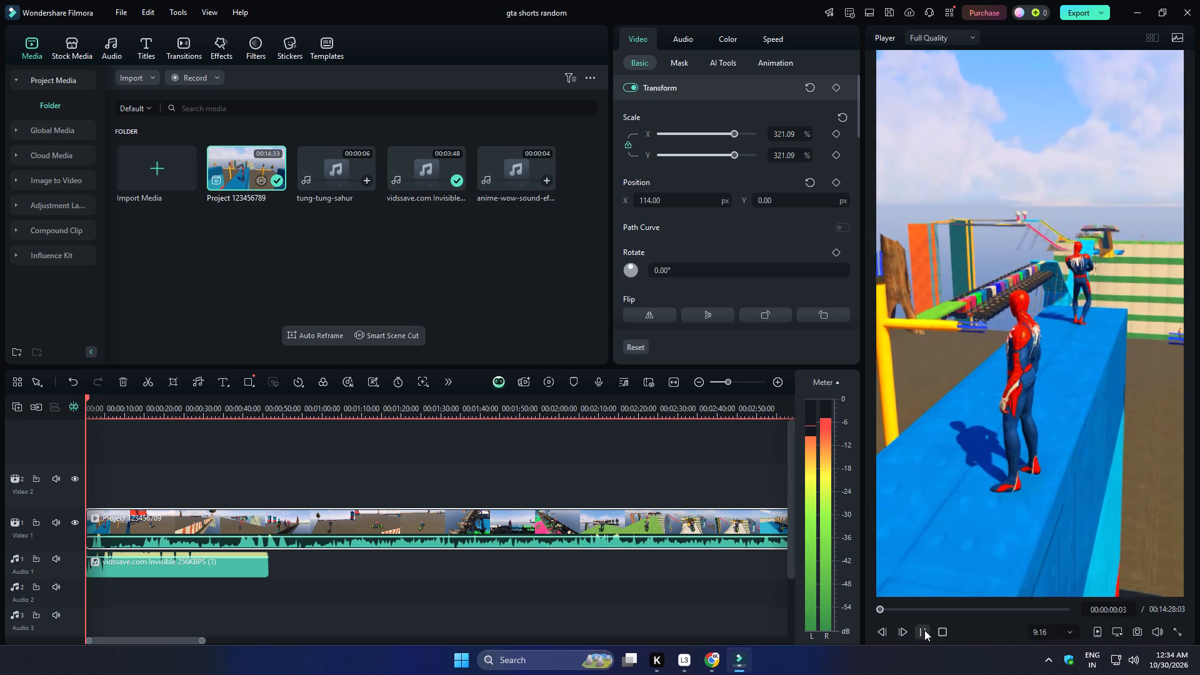
left_click(700, 200)
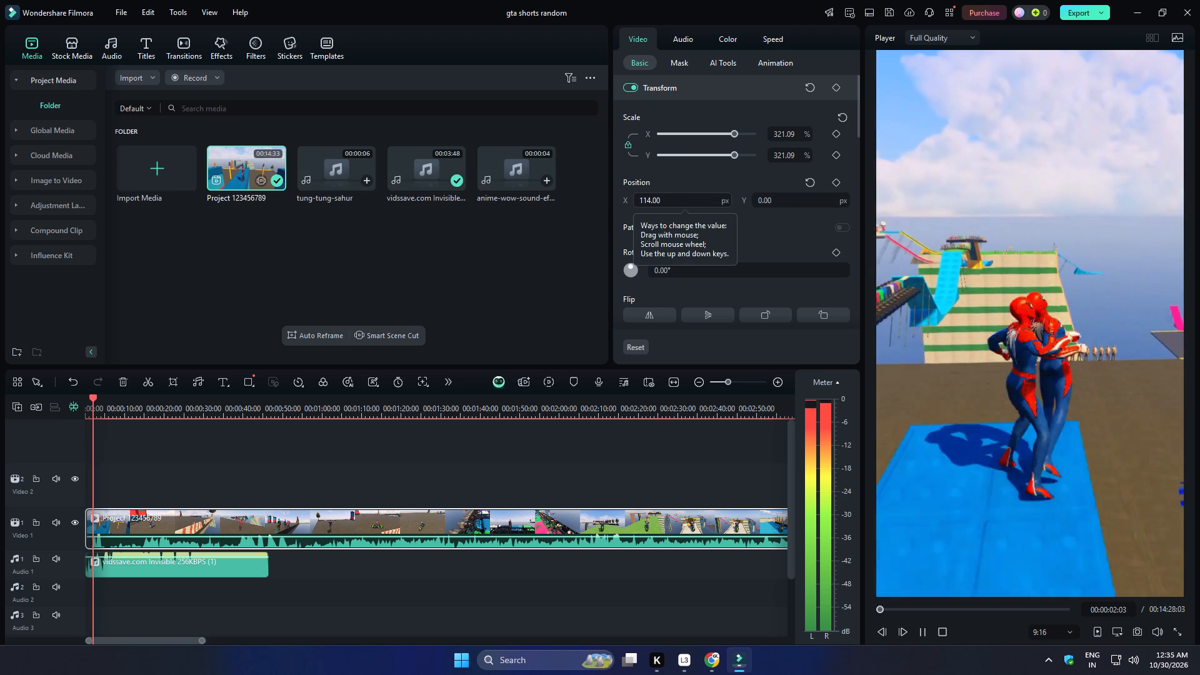
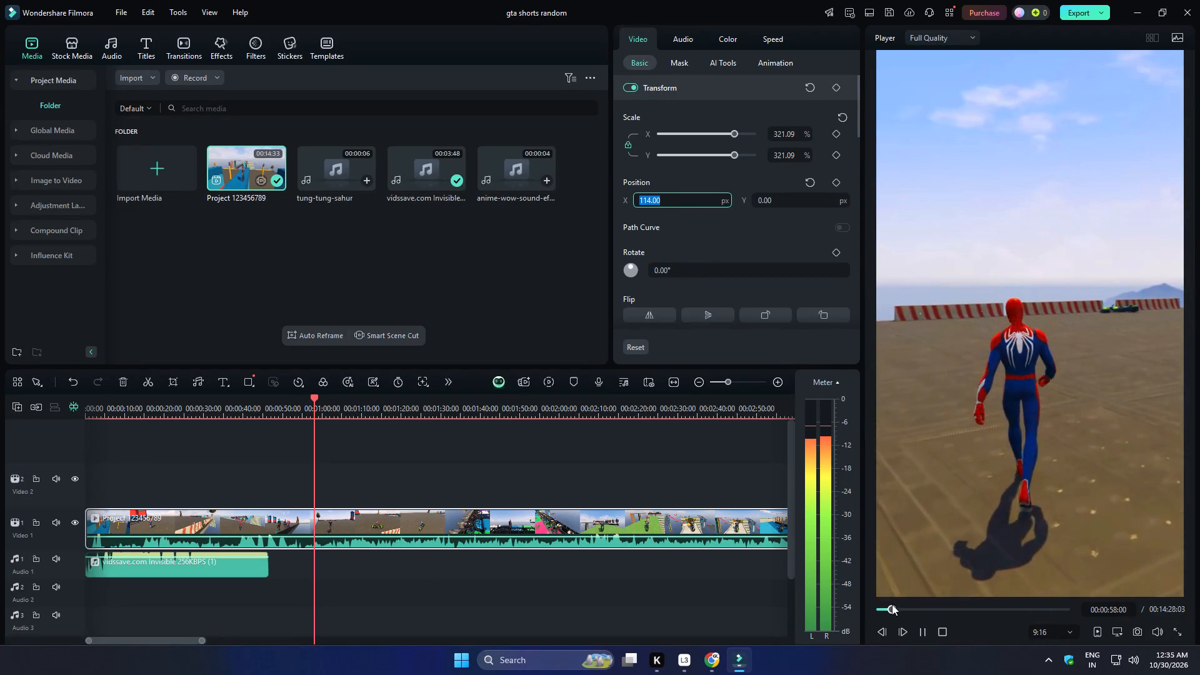
Scrub the preview through to the end of the gameplay clip to check its framing.
left_click_drag(892, 604, 1104, 617)
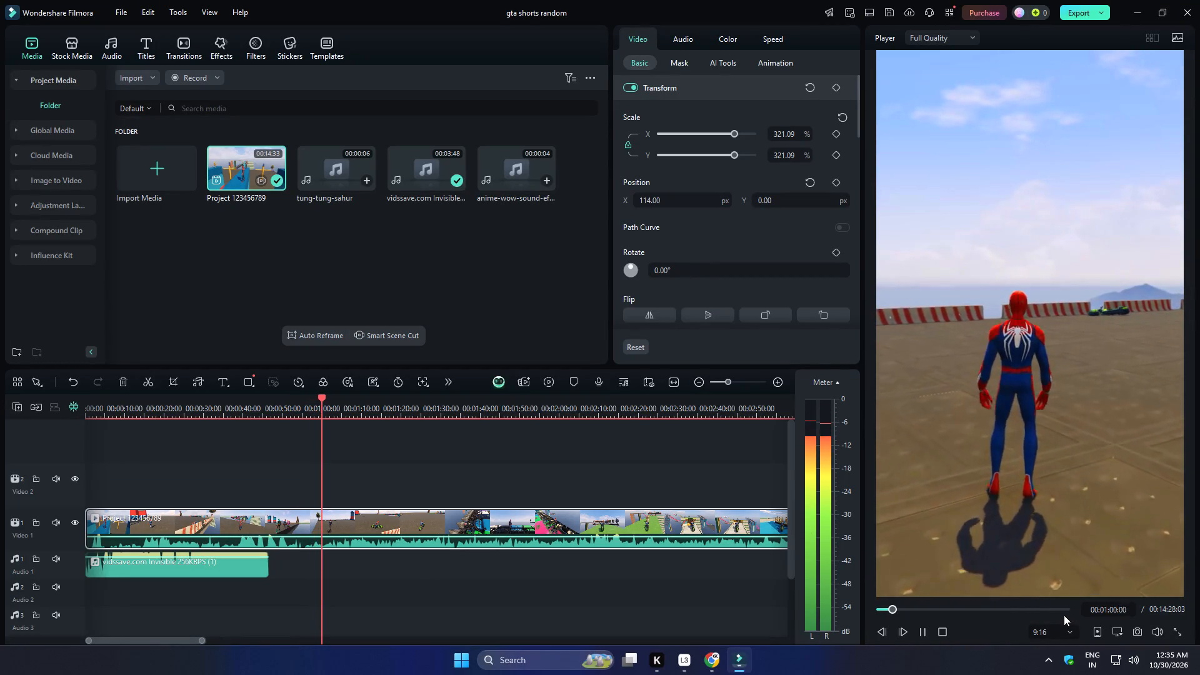
left_click_drag(1062, 612, 1180, 597)
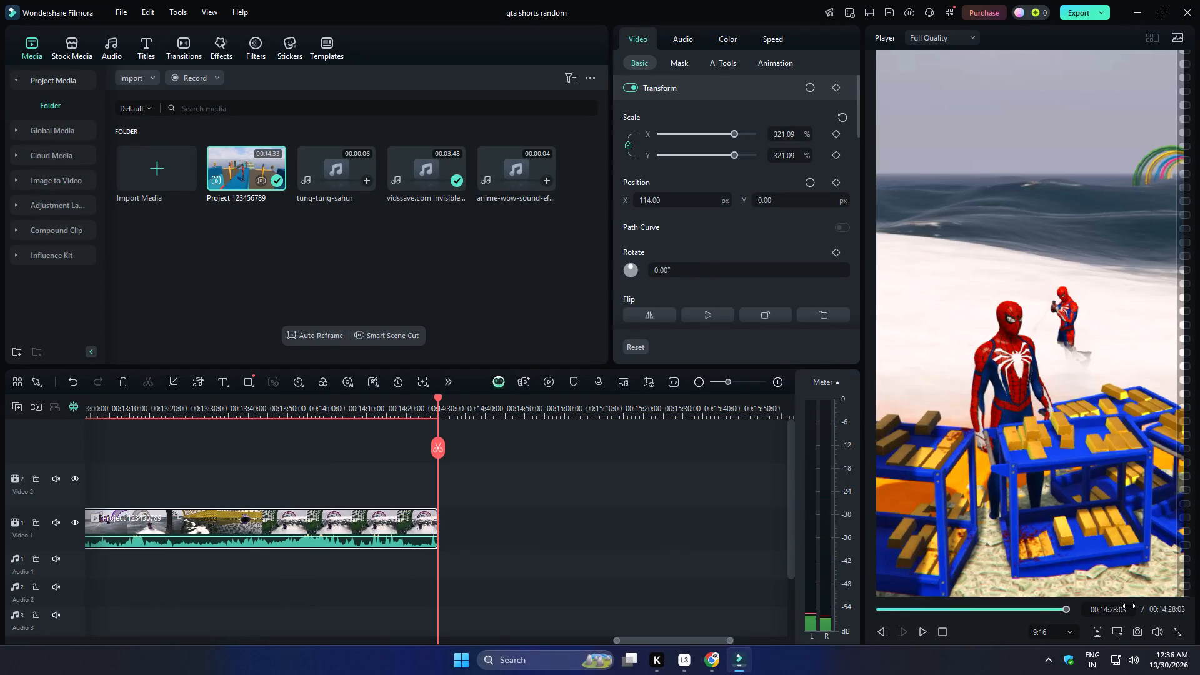
Save the project.
key("ctrl+s")
Split the gameplay clip on Video 1 at 00:00:58:00.
left_click_drag(891, 608, 772, 611)
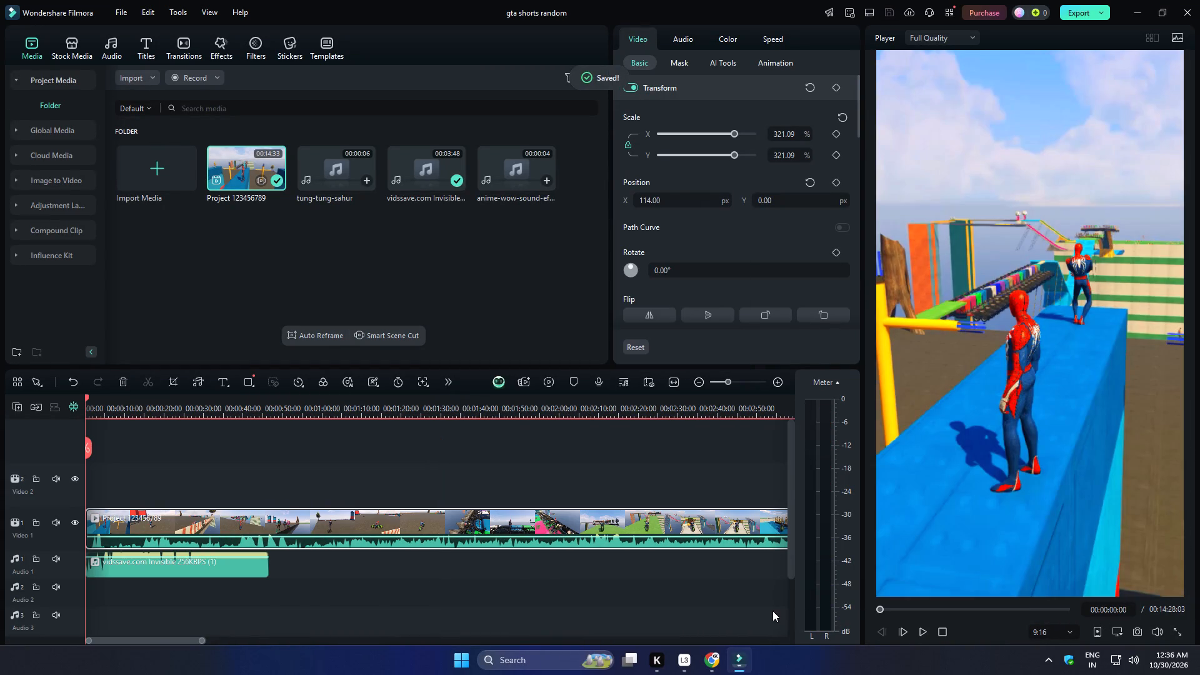
left_click_drag(772, 611, 775, 611)
left_click_drag(86, 452, 314, 479)
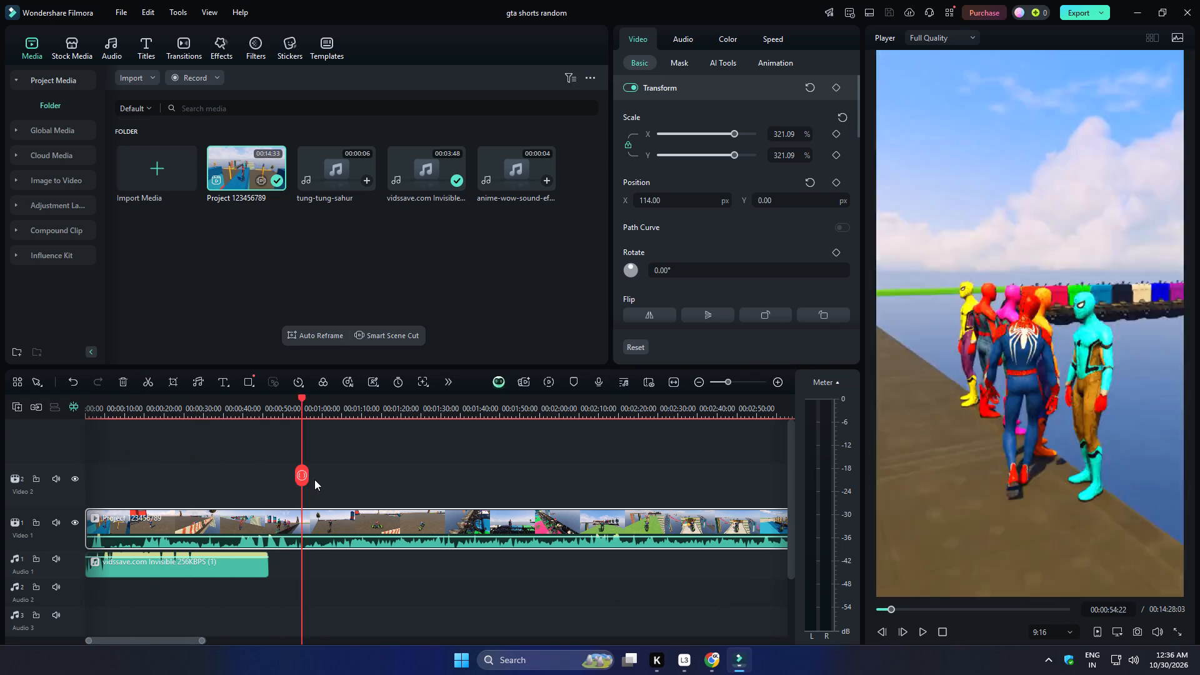
left_click_drag(314, 479, 317, 479)
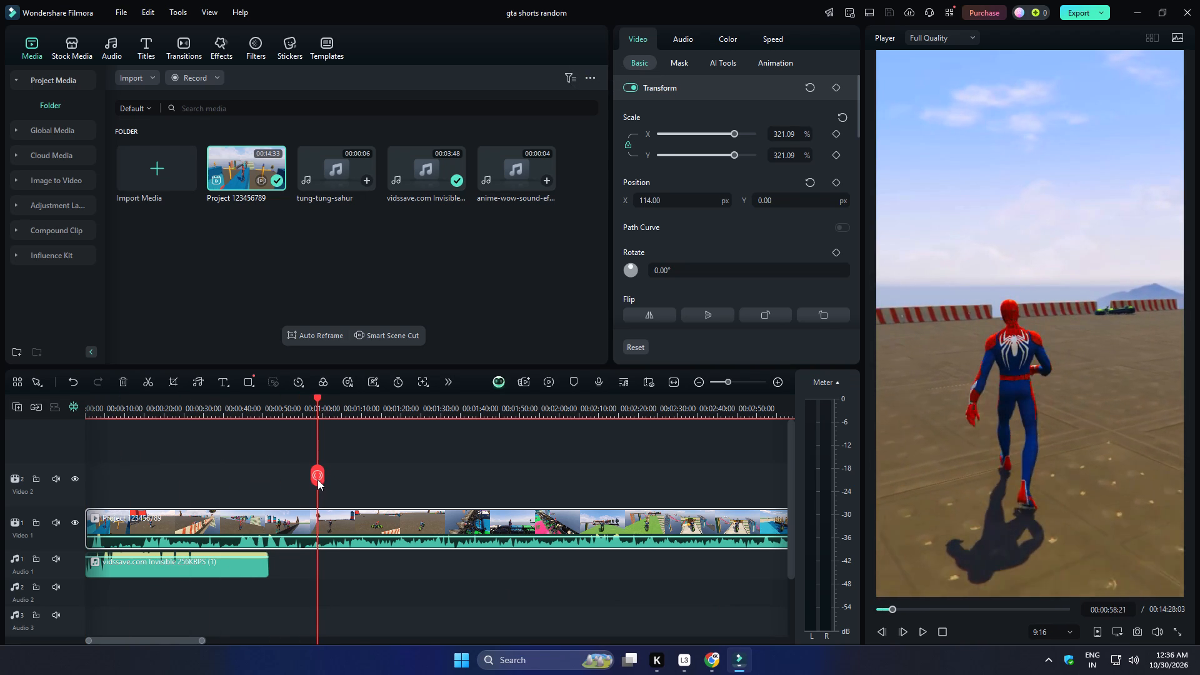
left_click_drag(317, 479, 315, 479)
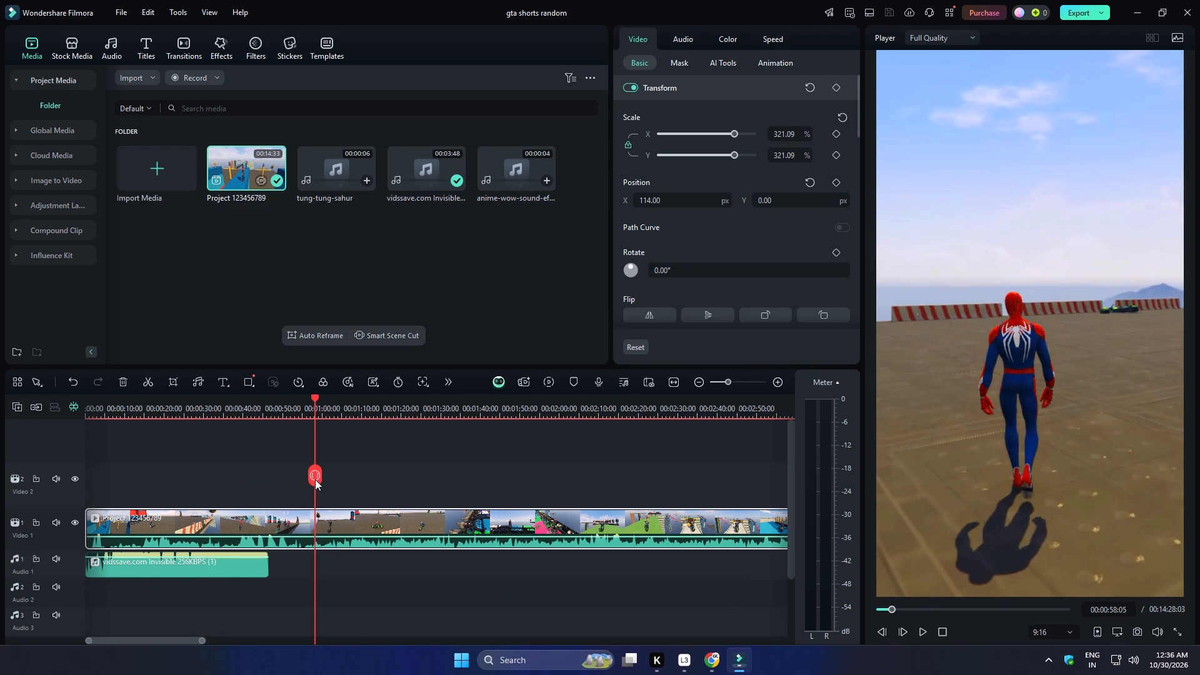
left_click_drag(315, 479, 313, 479)
scroll(316, 544, "up", 16, "ctrl")
scroll(322, 552, "up", 5, "ctrl")
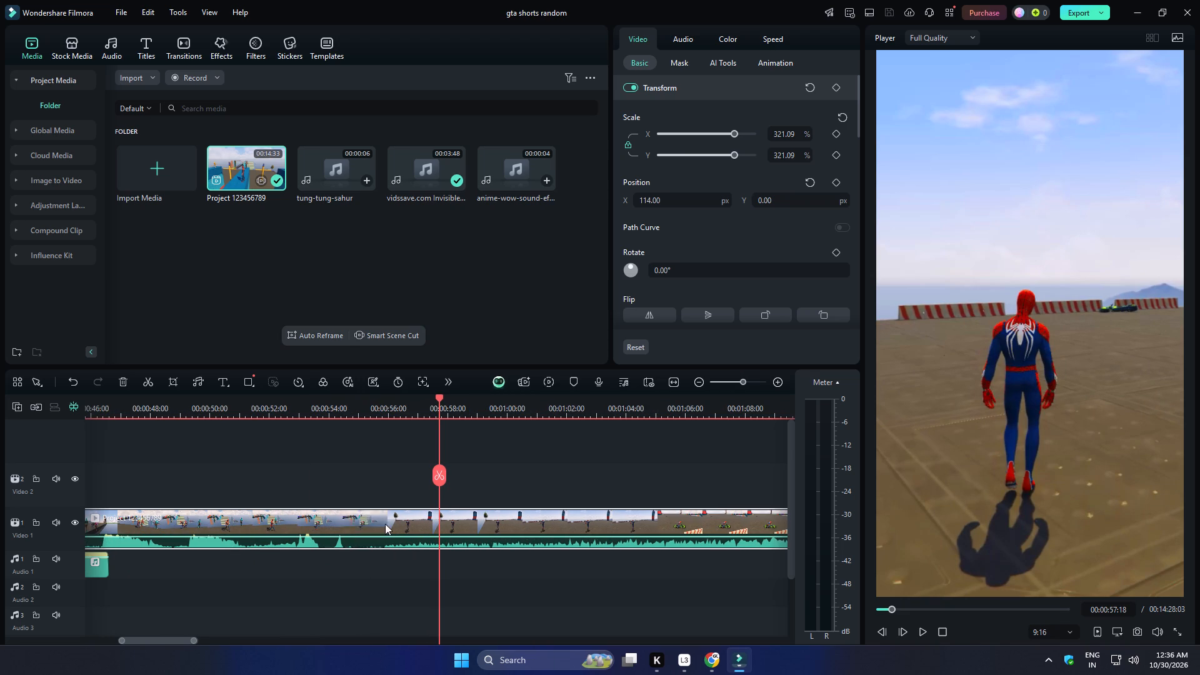
left_click_drag(439, 477, 451, 476)
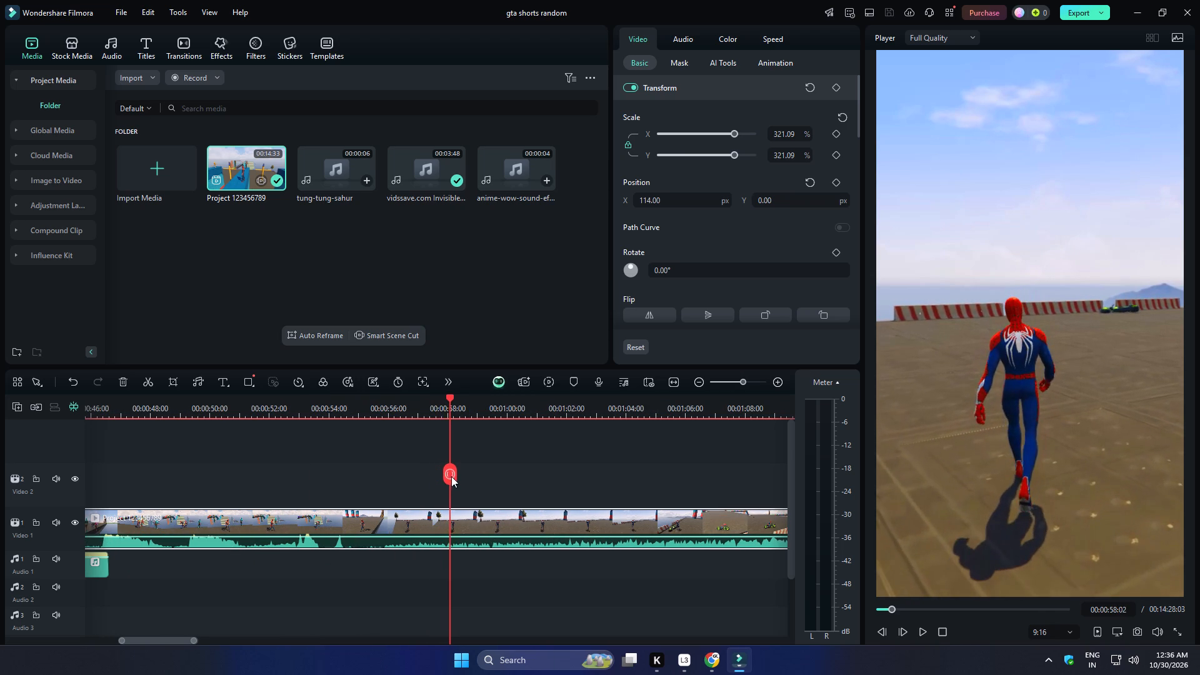
left_click_drag(451, 476, 448, 476)
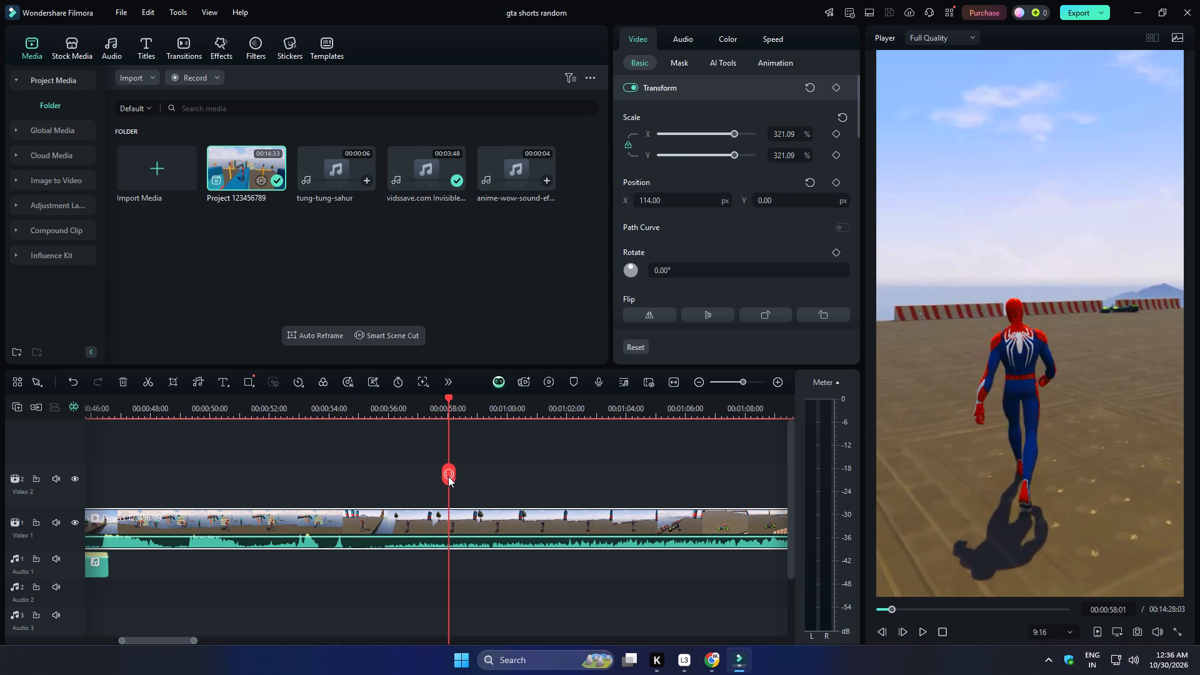
left_click_drag(448, 476, 447, 476)
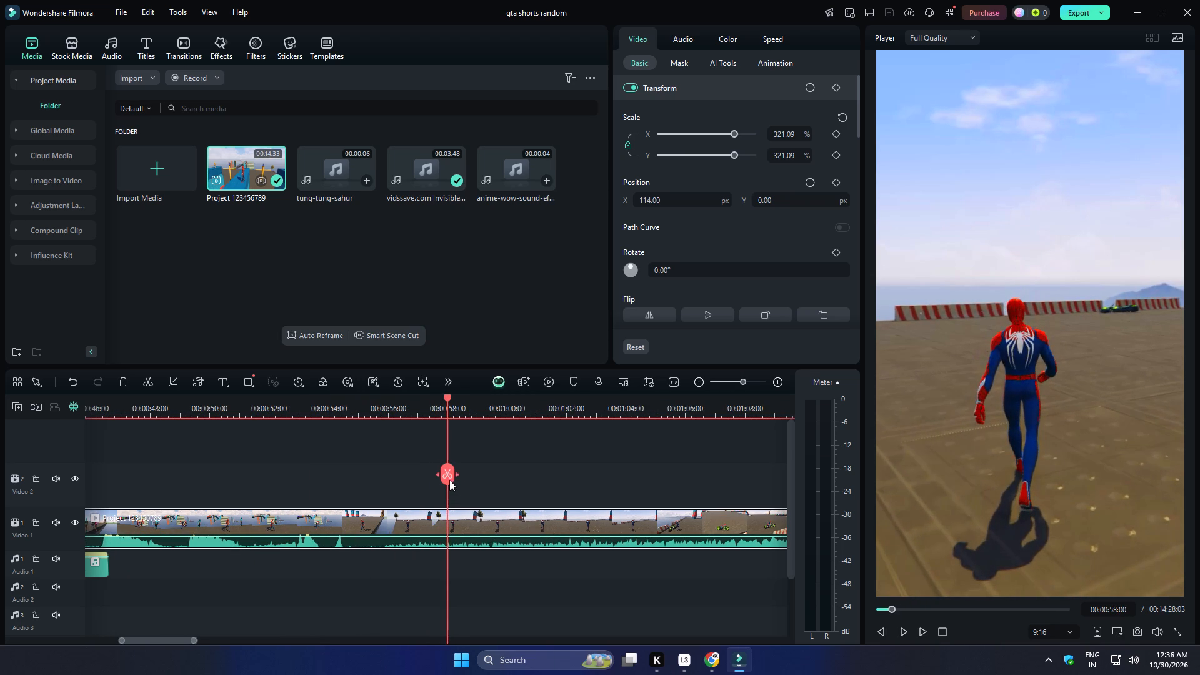
left_click(449, 480)
Extend the end of the vidssave.com Invisible music clip on Audio 1 to the video cut at 00:00:58:00.
scroll(472, 586, "down", 2)
left_click_drag(106, 509, 284, 509)
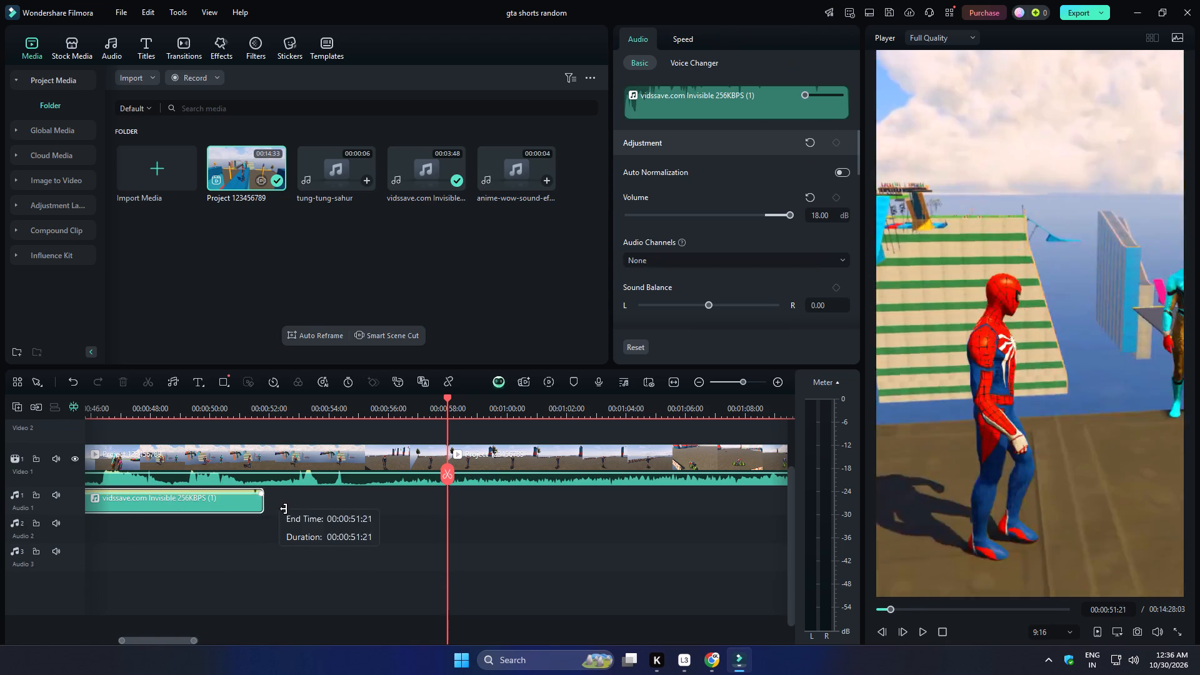
left_click_drag(284, 509, 442, 507)
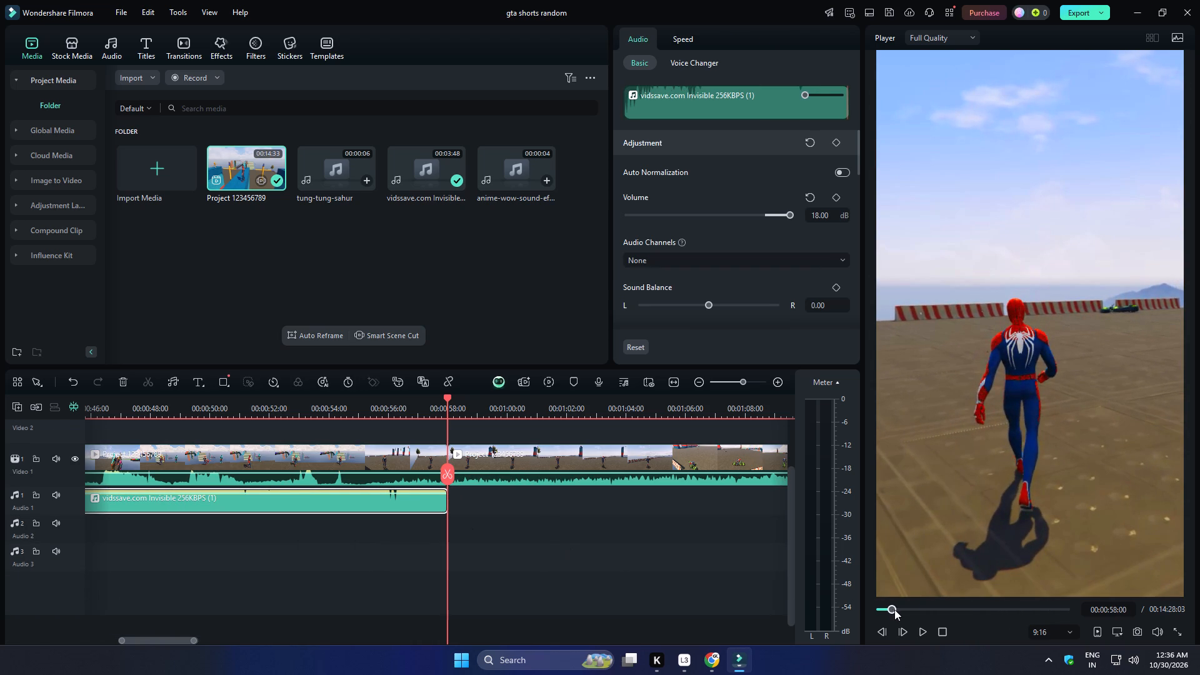
Mark an in point at the timeline start and bring the out point back to about 00:00:57.
left_click_drag(887, 609, 852, 609)
key("i")
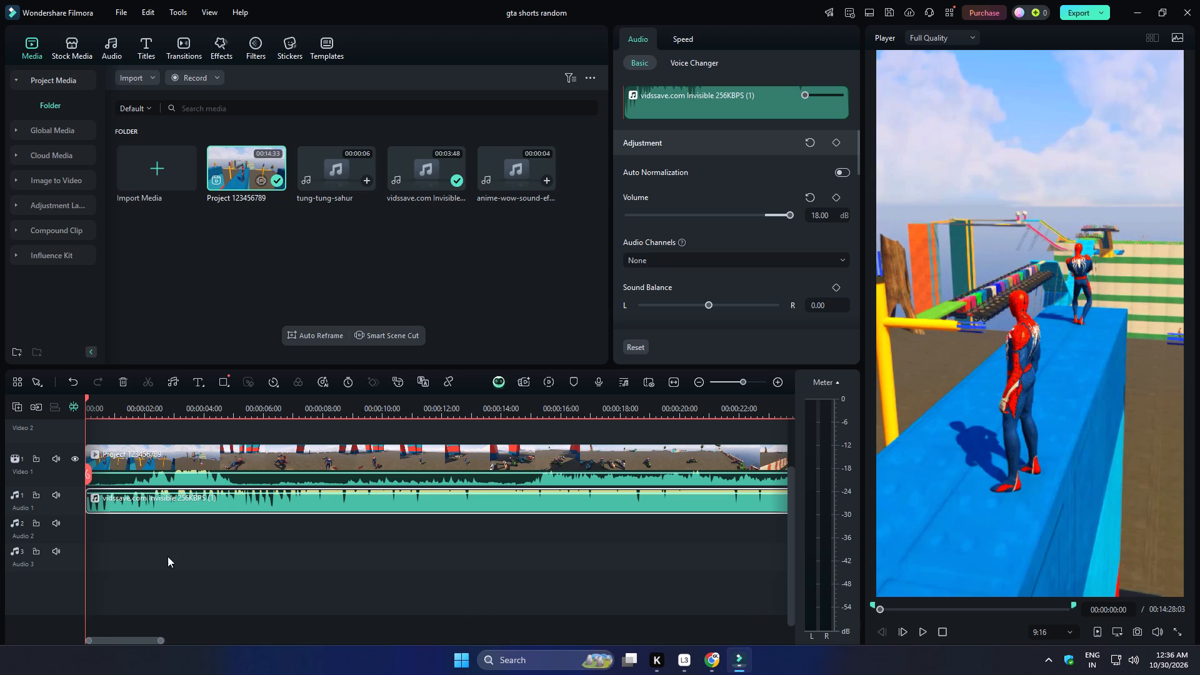
scroll(160, 546, "down", 13, "ctrl")
scroll(160, 559, "down", 12, "ctrl")
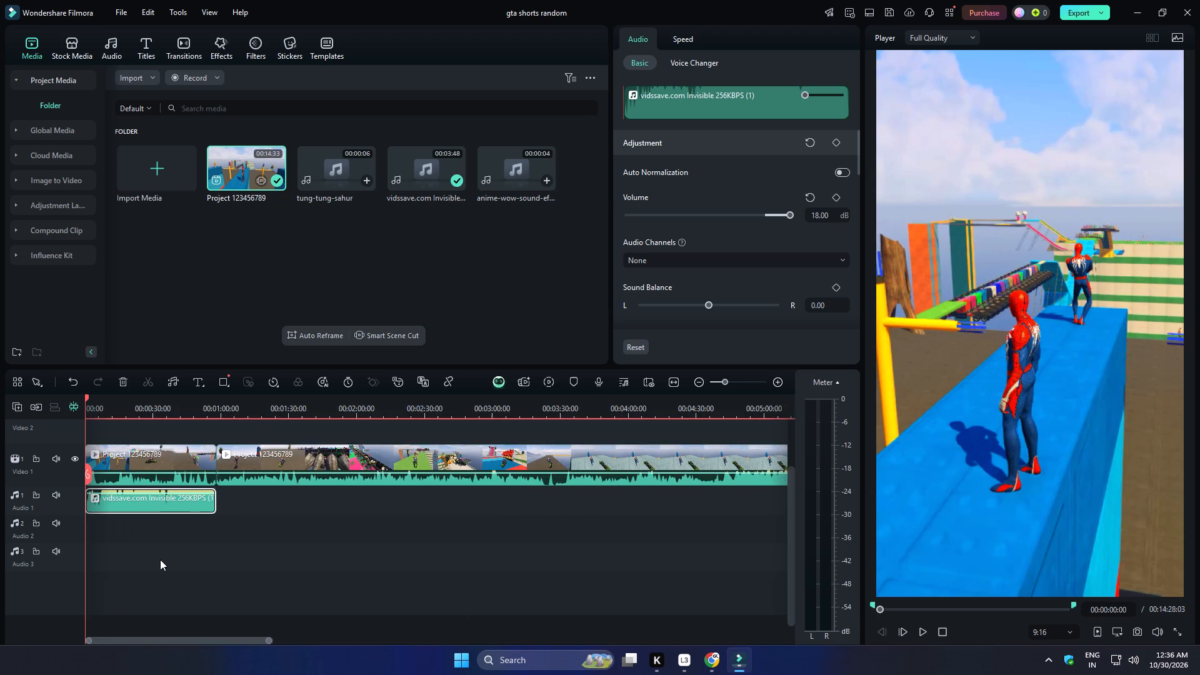
scroll(160, 559, "down", 16, "ctrl")
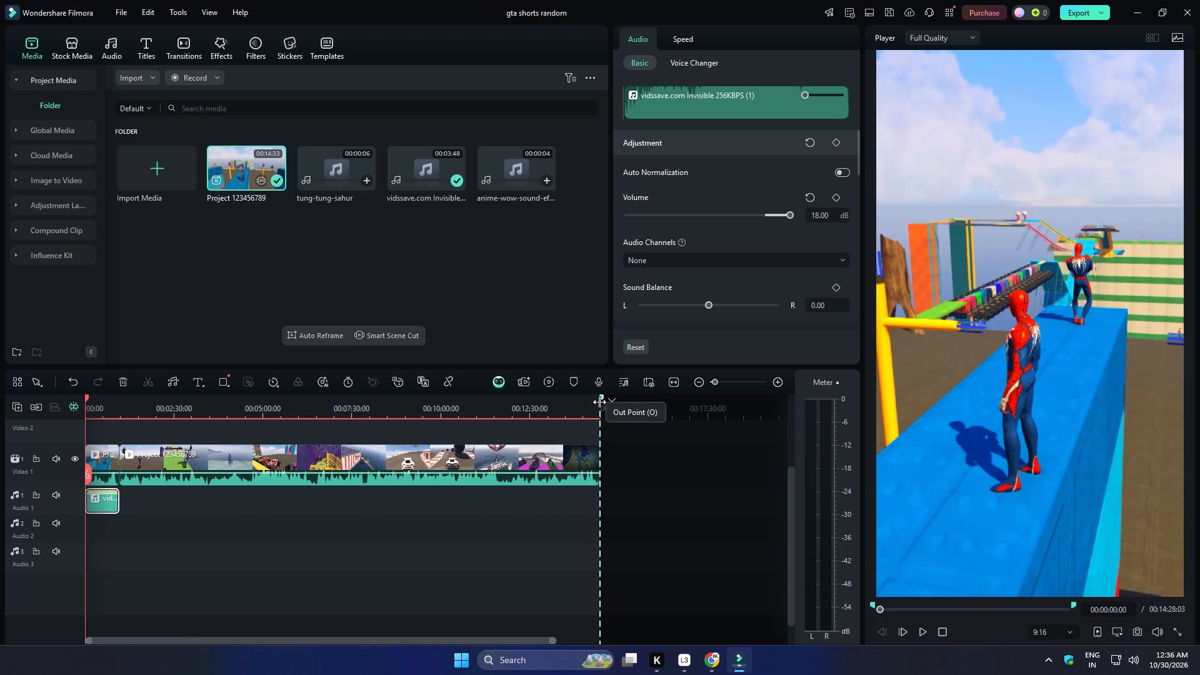
left_click_drag(601, 399, 119, 541)
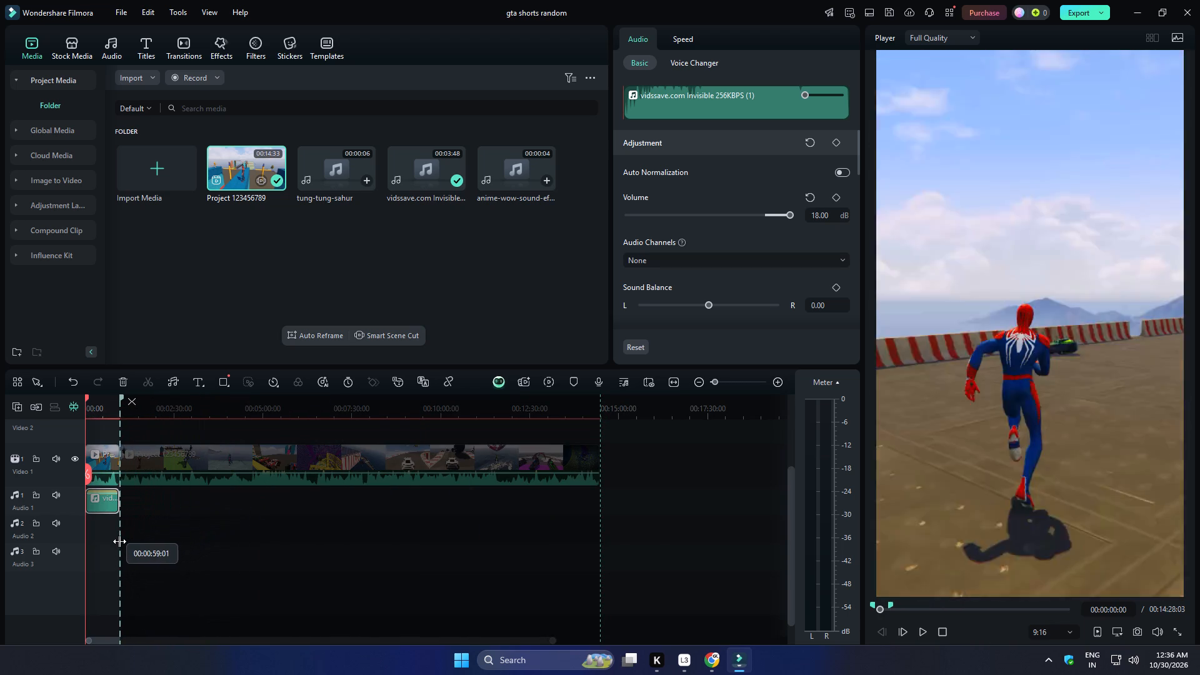
left_click_drag(119, 541, 119, 541)
Move the range's out point to 00:00:58:00, aligned with the video cut and the end of the music.
left_click_drag(87, 472, 116, 497)
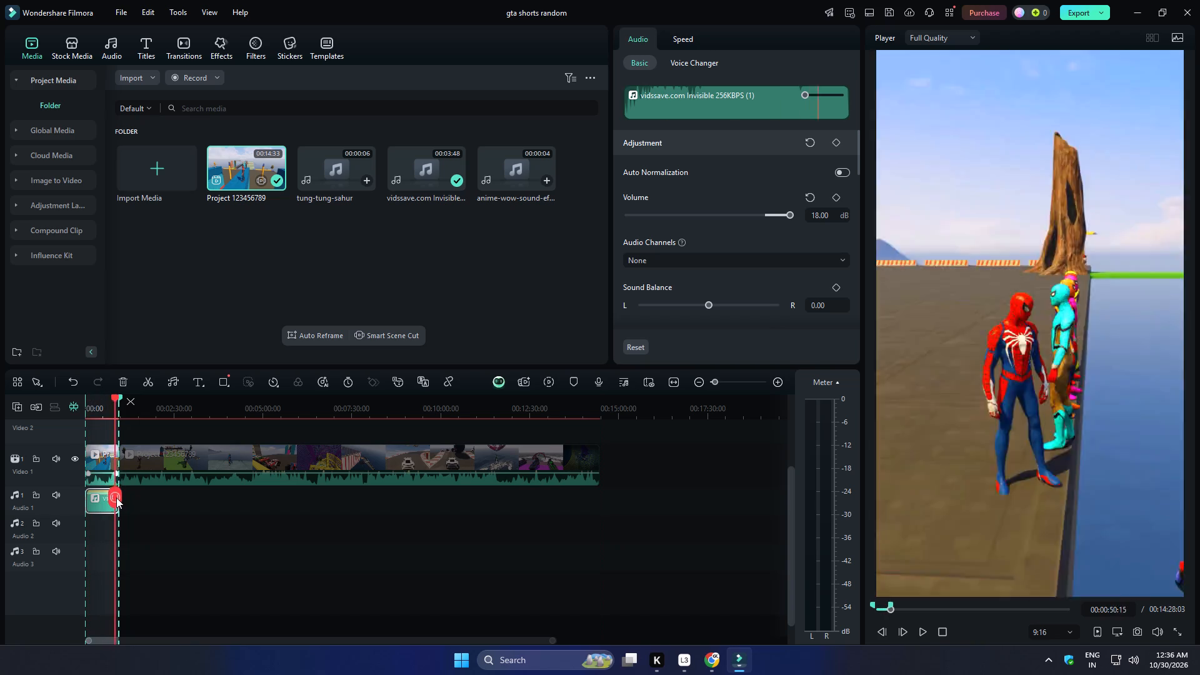
left_click_drag(116, 497, 120, 510)
scroll(131, 529, "up", 20, "ctrl")
scroll(131, 529, "up", 6, "ctrl")
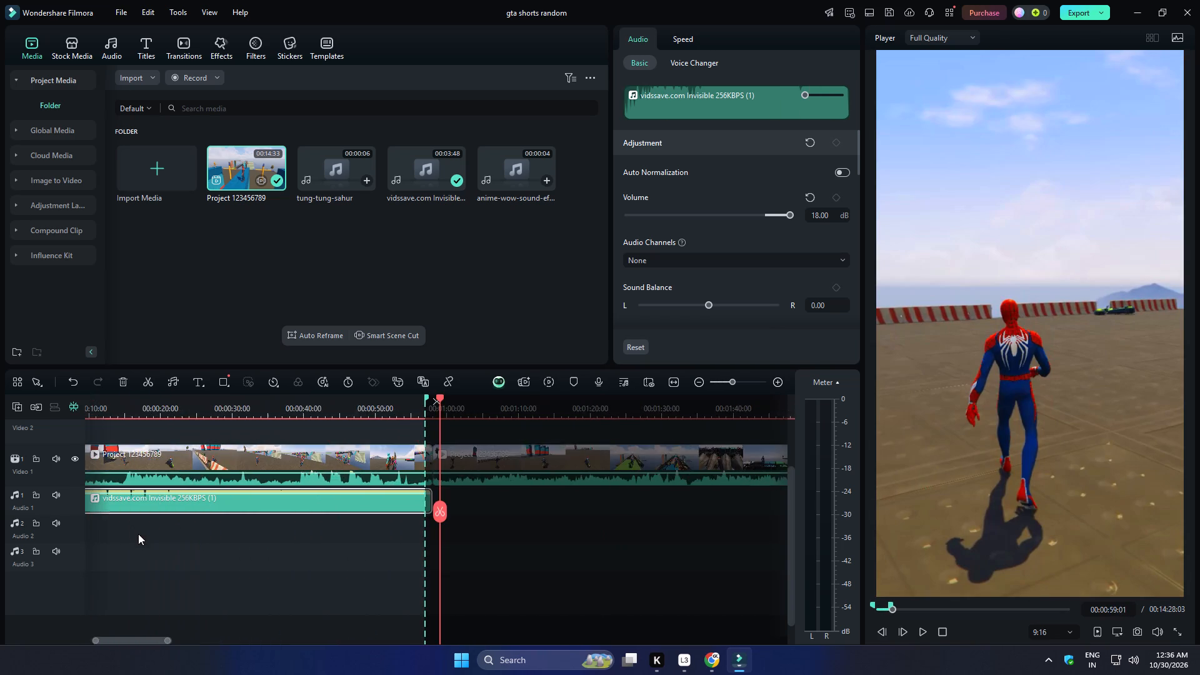
scroll(148, 539, "up", 9, "ctrl")
scroll(261, 572, "up", 17, "ctrl")
scroll(274, 508, "up", 3)
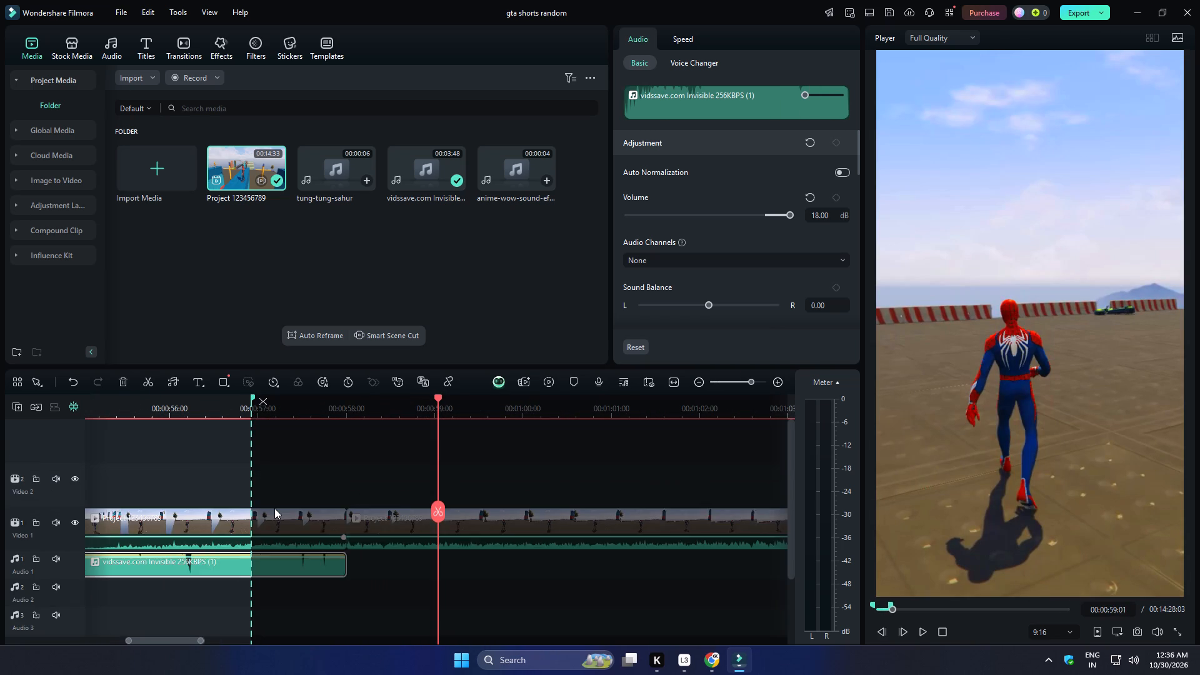
scroll(274, 508, "up", 5)
scroll(276, 509, "up", 16, "ctrl")
scroll(276, 518, "up", 8, "ctrl")
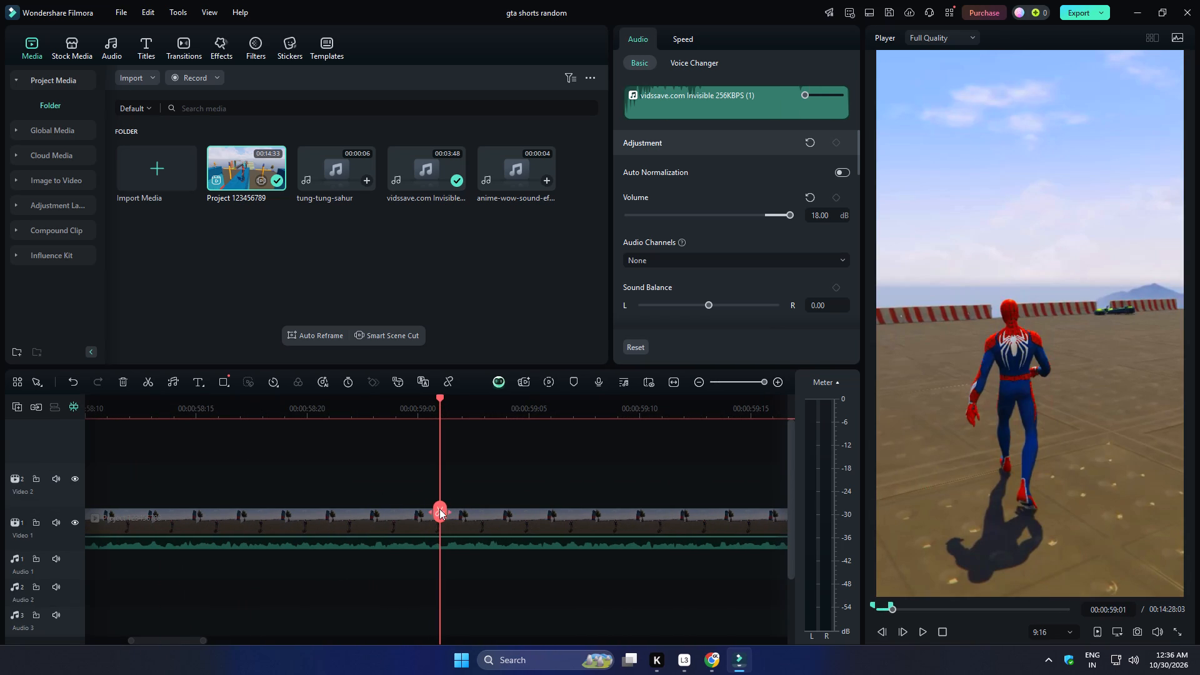
left_click_drag(439, 511, 296, 611)
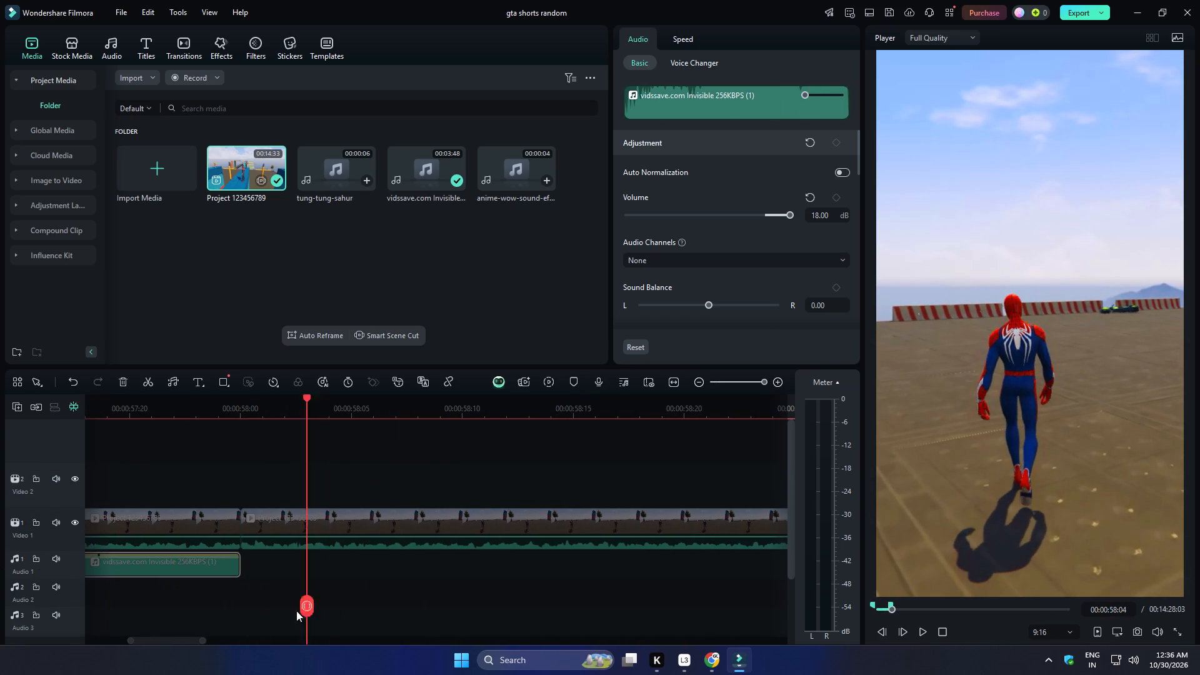
left_click_drag(296, 611, 248, 623)
right_click_drag(336, 596, 574, 595)
scroll(466, 582, "down", 8, "ctrl")
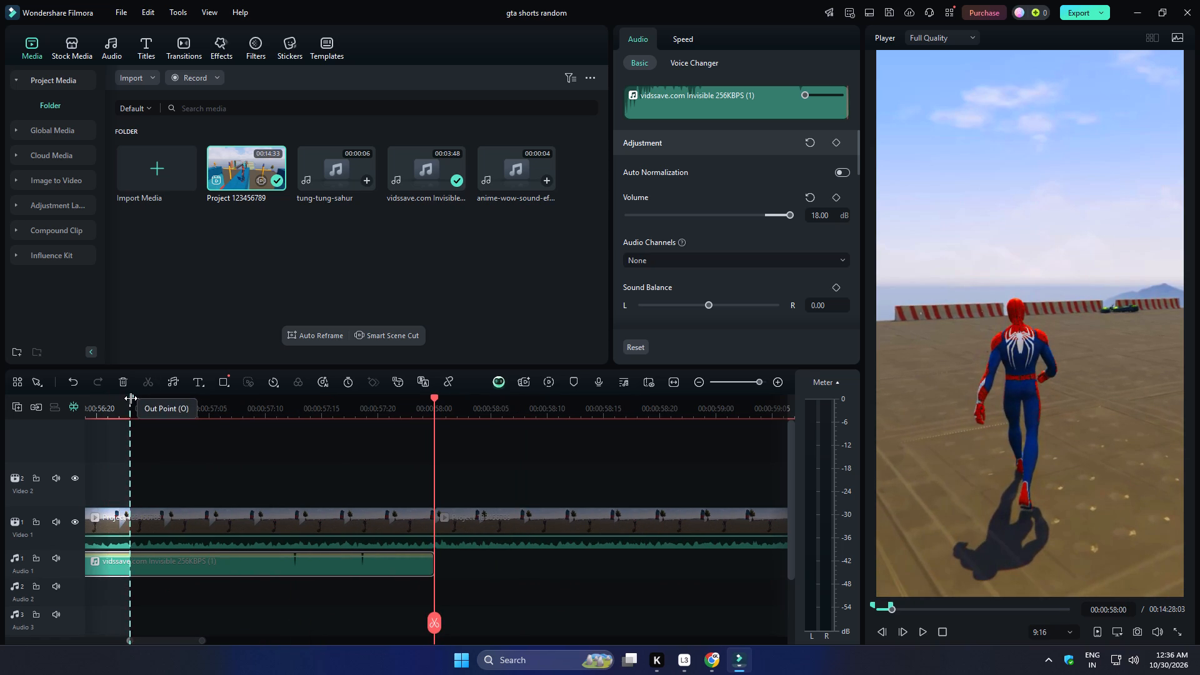
left_click_drag(131, 398, 426, 435)
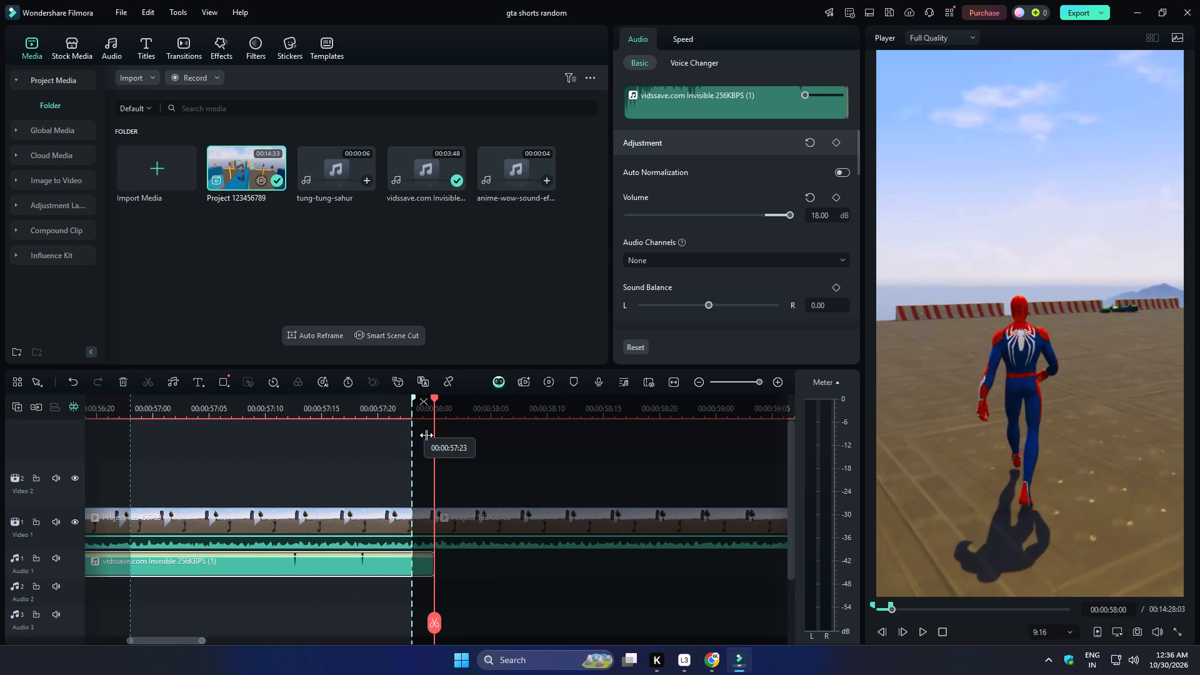
left_click_drag(426, 435, 431, 436)
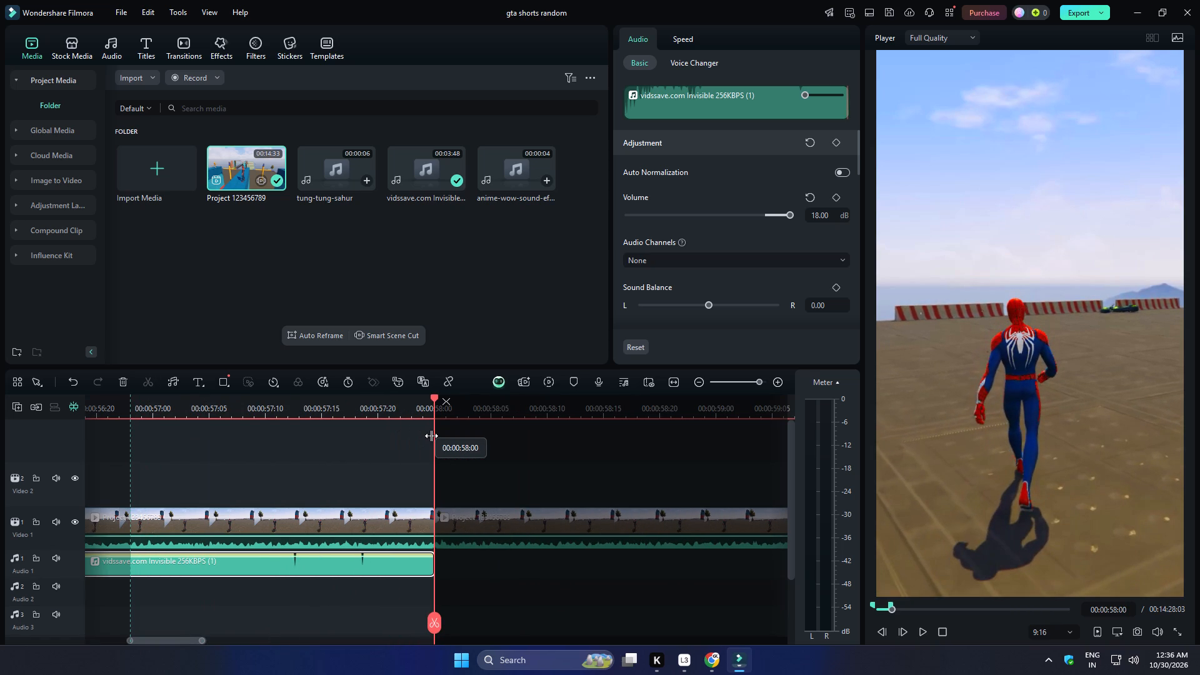
left_click_drag(431, 436, 432, 436)
scroll(459, 572, "up", 2, "ctrl")
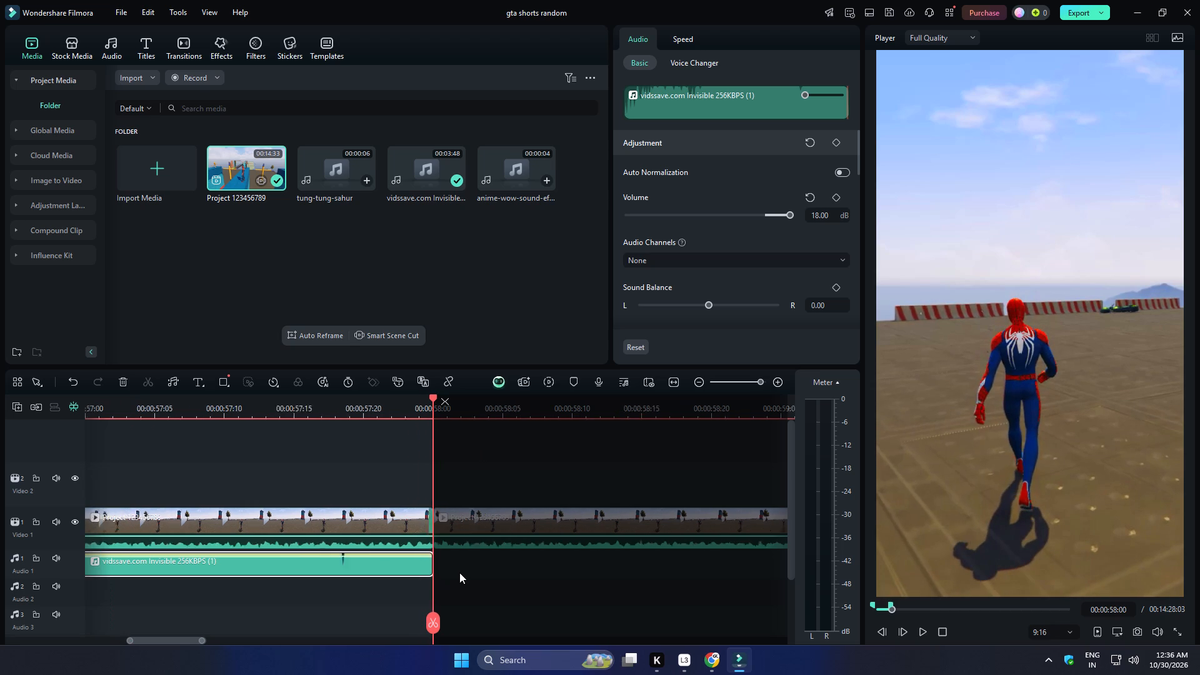
scroll(459, 572, "up", 14, "ctrl")
left_click_drag(440, 622, 453, 622)
left_click(441, 402)
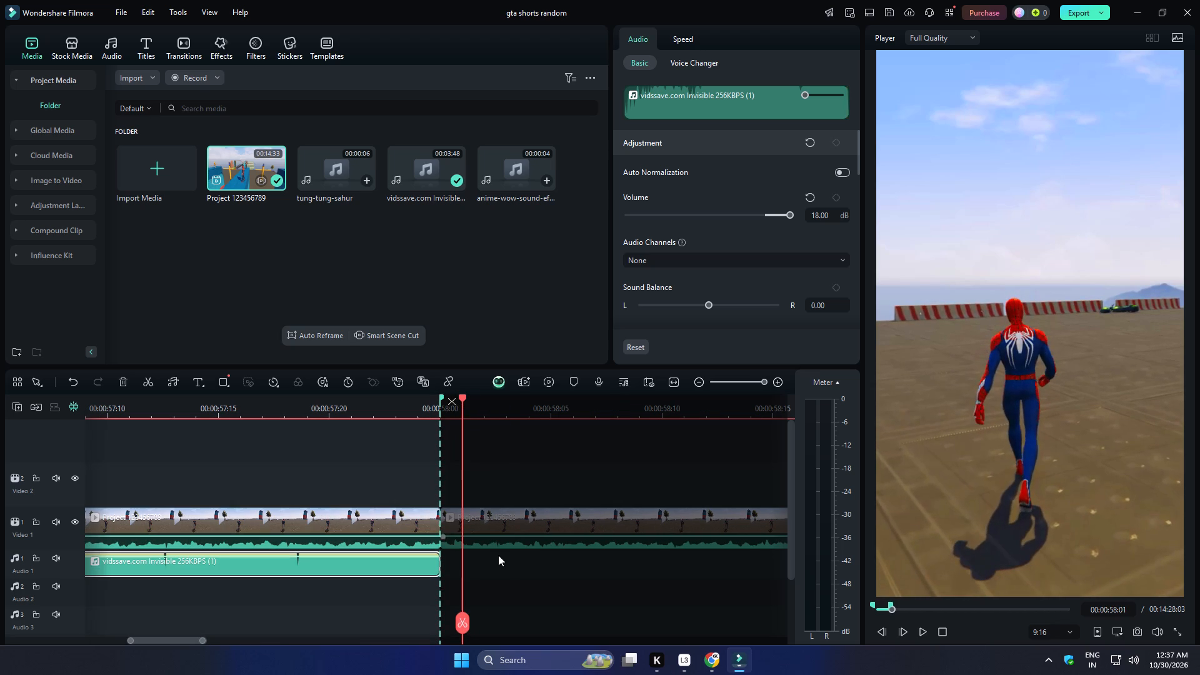
left_click_drag(464, 621, 442, 621)
Save the project with the marked range.
scroll(483, 613, "down", 2, "ctrl")
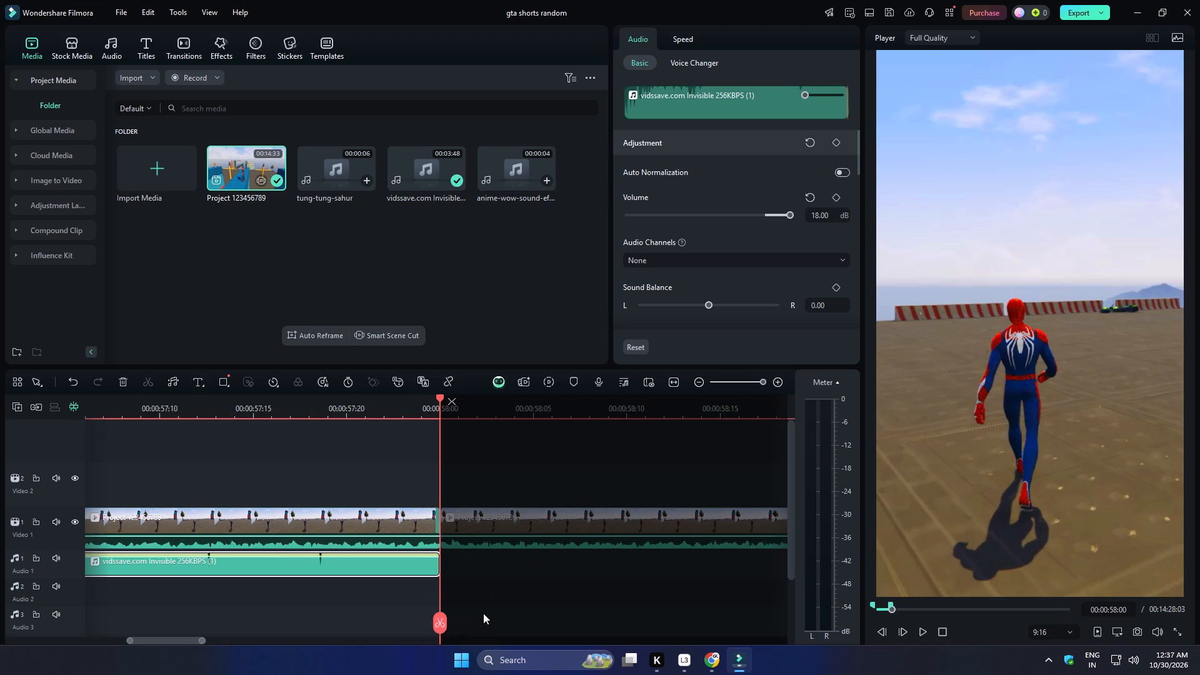
scroll(483, 613, "down", 20, "ctrl")
scroll(483, 613, "down", 20, "ctrl")
scroll(483, 613, "down", 7, "ctrl")
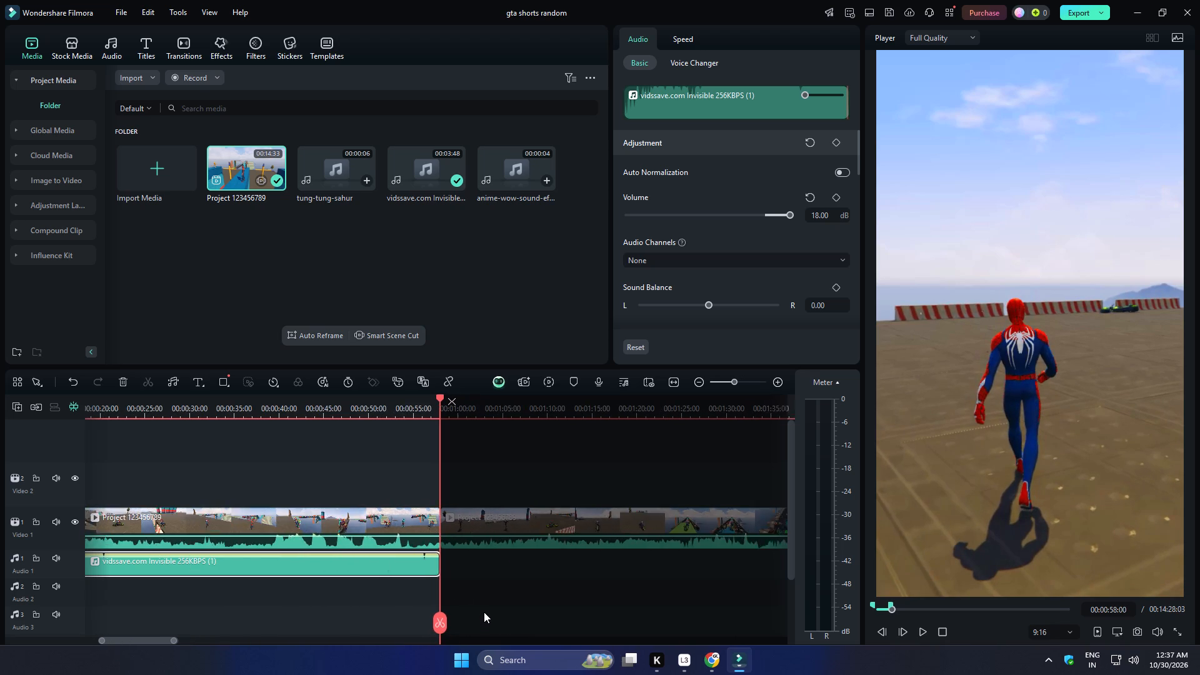
scroll(484, 612, "down", 3, "ctrl")
key("ctrl+s")
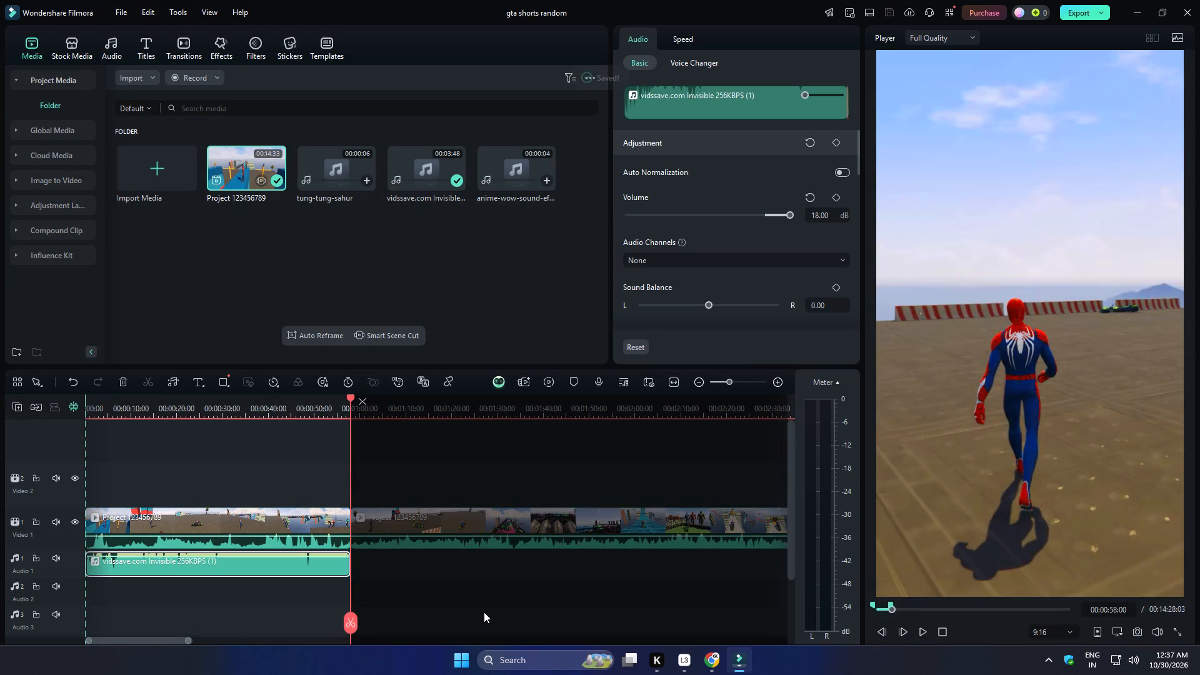
key("ctrl+s")
key("ctrl+s")
Open the export settings to review the marked range's output options, and close them without exporting.
scroll(484, 612, "down", 2, "ctrl")
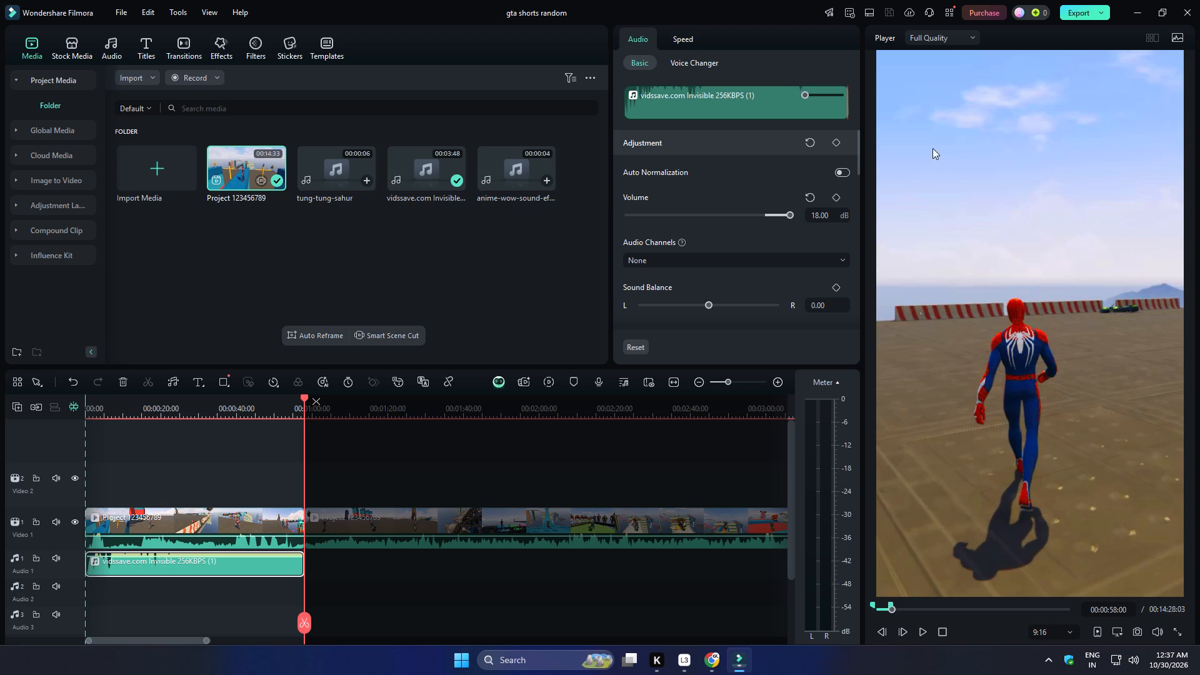
left_click(1076, 14)
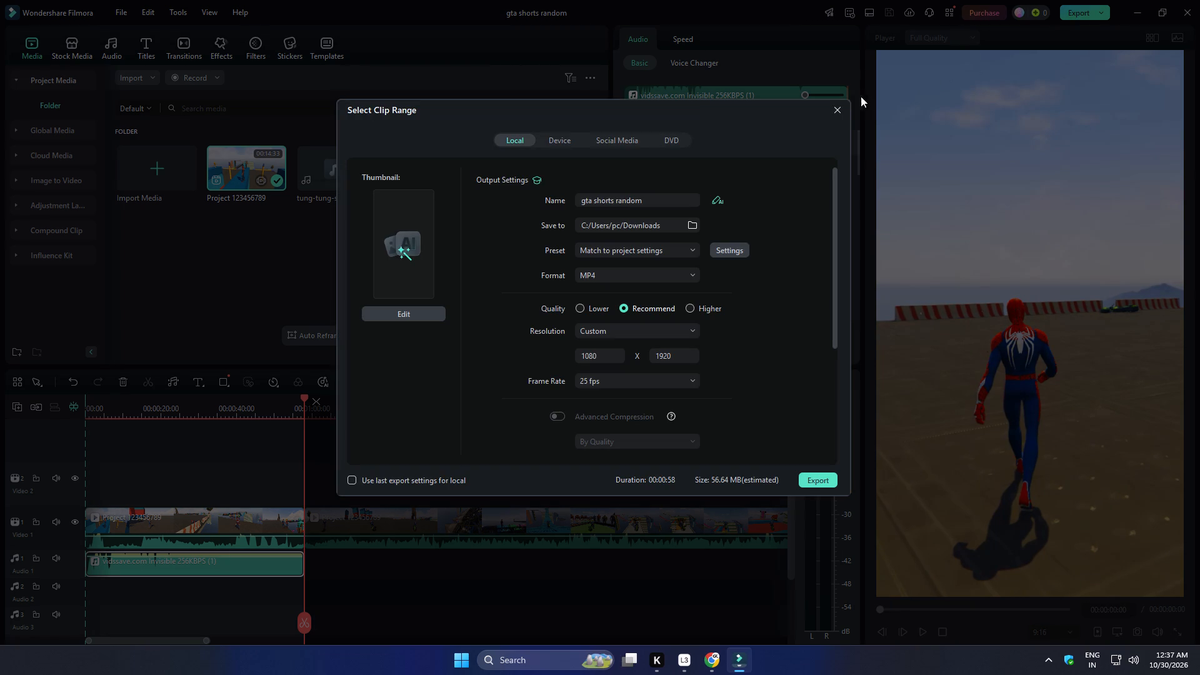
left_click(839, 107)
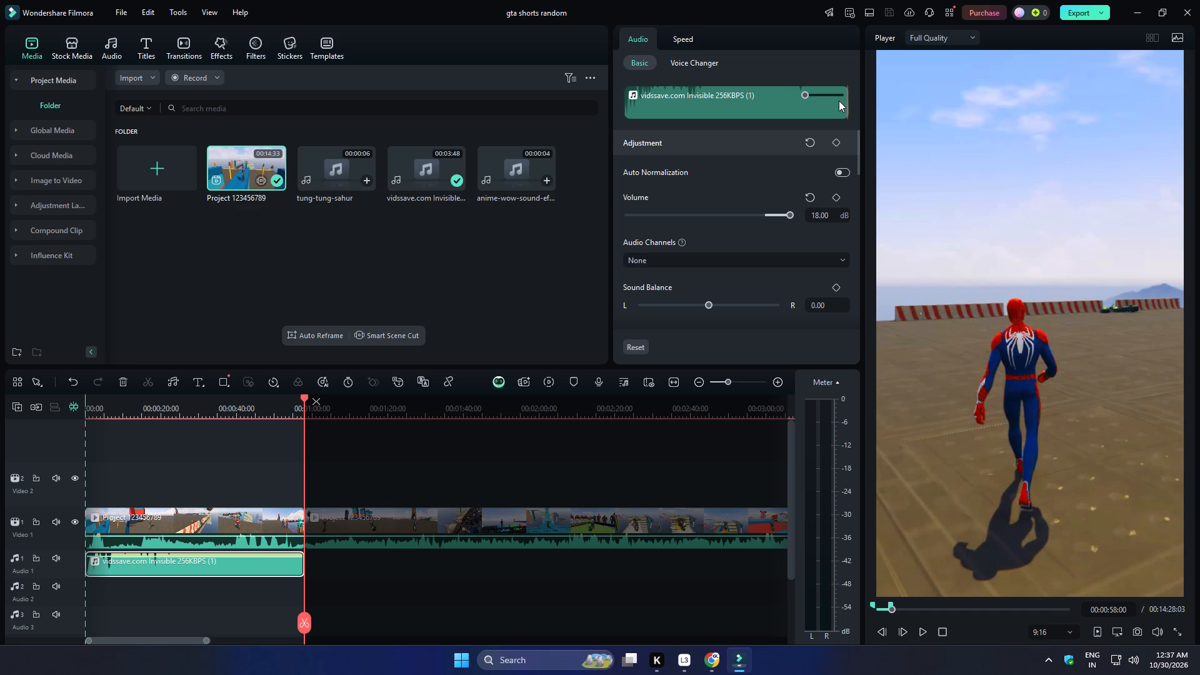
Export the marked 58-second range as an MP4 named 1 at Higher quality, and close the finished export.
left_click(273, 514)
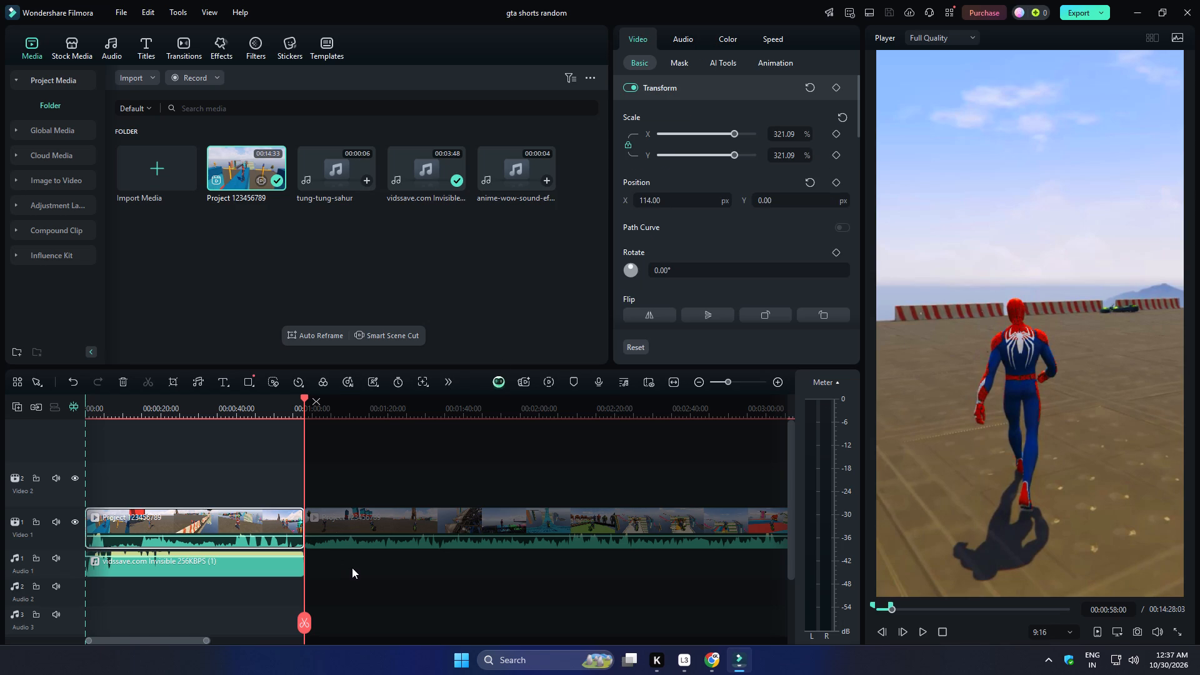
left_click(354, 569)
left_click(269, 526)
left_click(1081, 16)
left_click_drag(687, 201, 572, 206)
key("1")
left_click(688, 309)
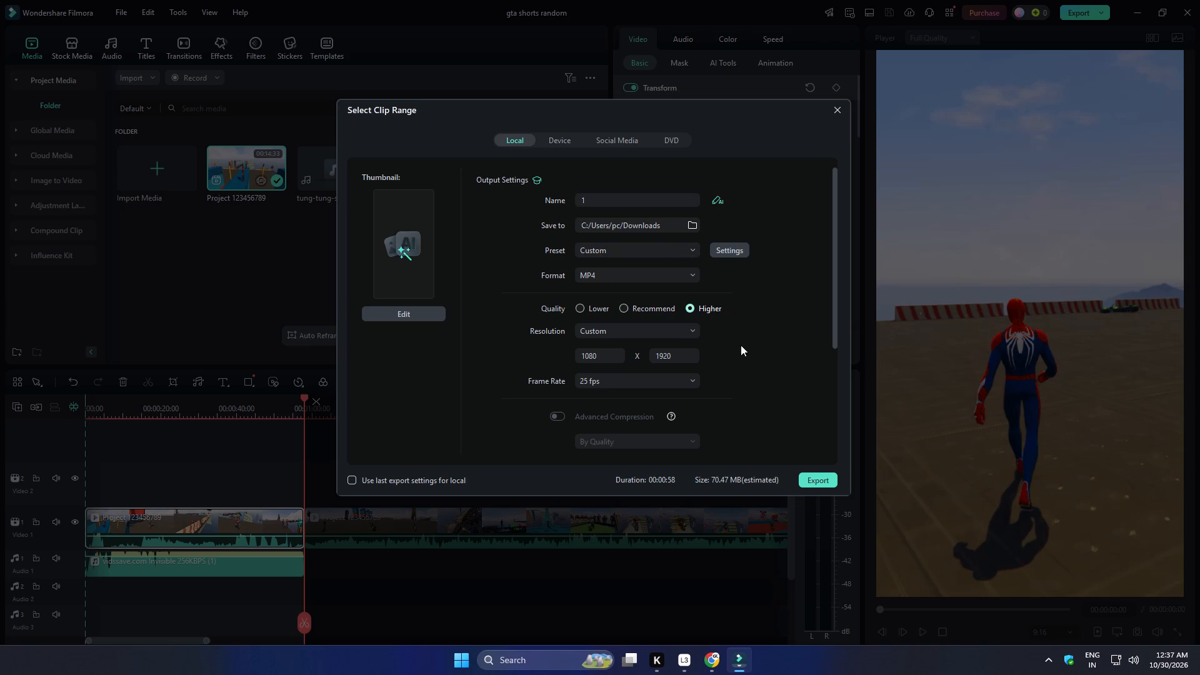
left_click(818, 482)
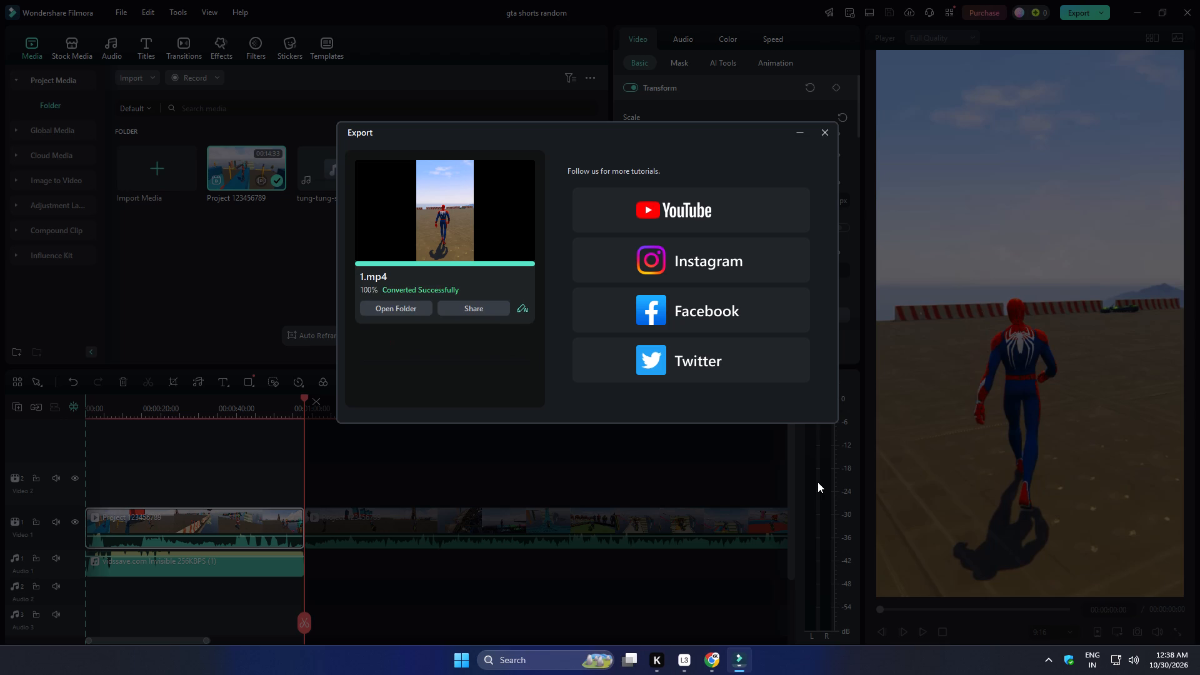
left_click(826, 128)
Replace the exported gameplay segment with the remaining footage moved to the timeline start, and split it at 00:00:58:00.
left_click(261, 519)
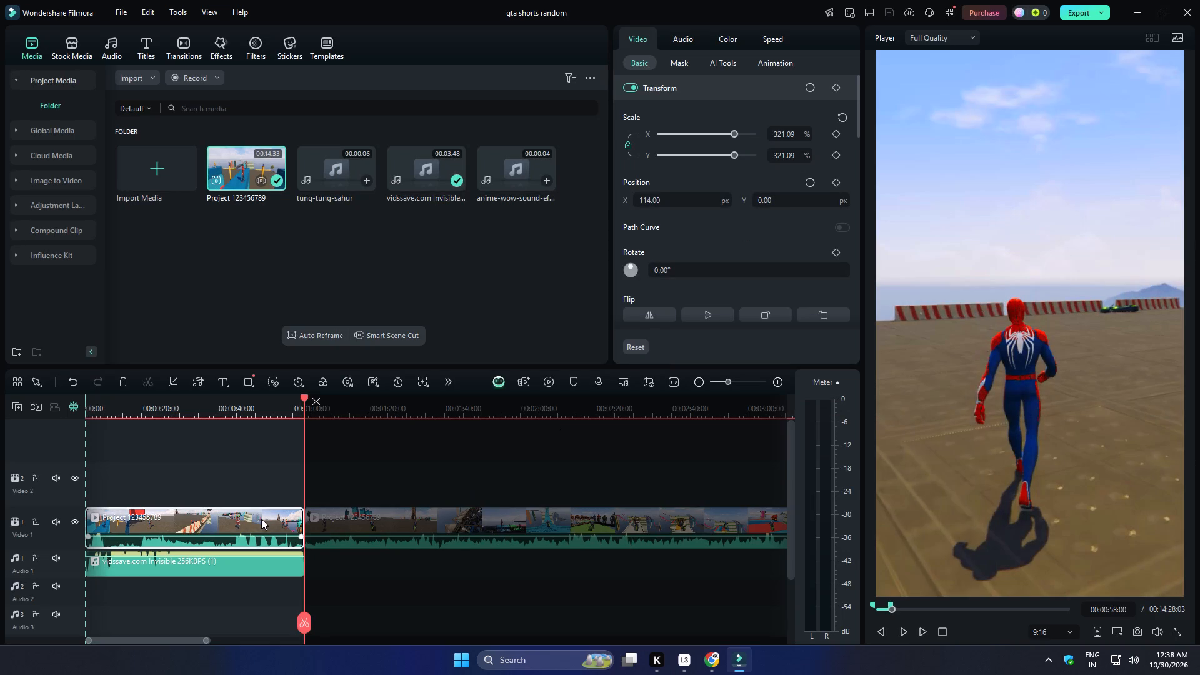
key("Delete")
left_click_drag(499, 517, 128, 521)
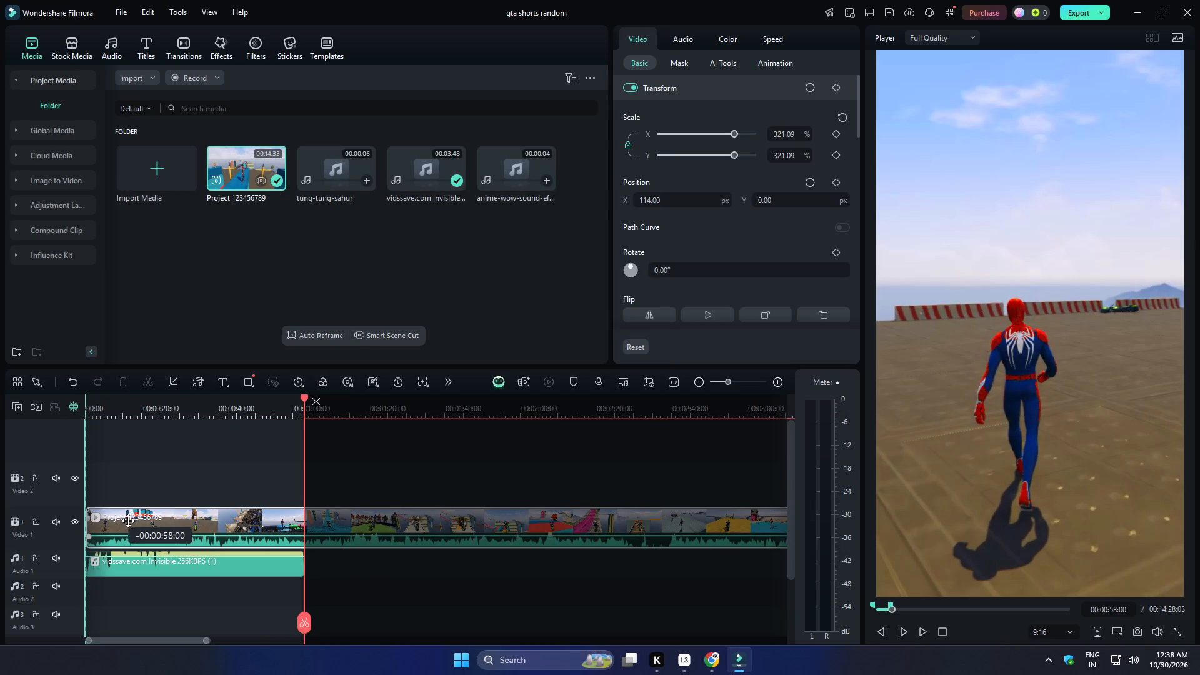
left_click_drag(128, 521, 119, 522)
left_click(306, 624)
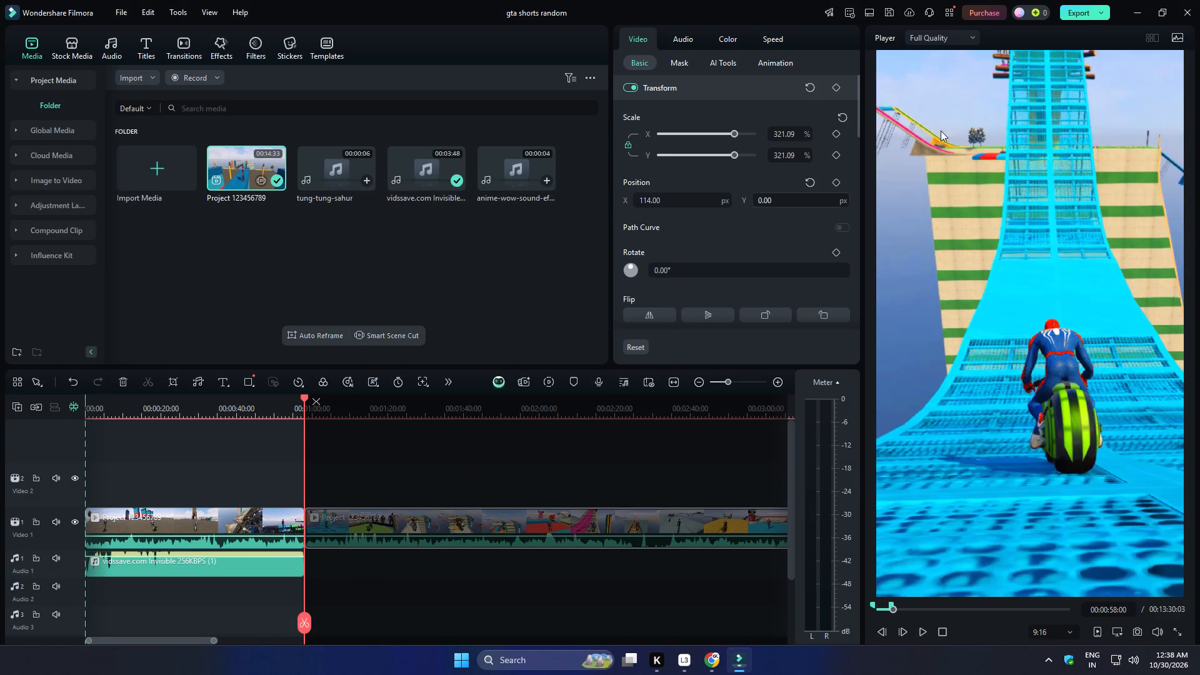
Export the second 58-second short as an MP4 named 2 at Higher quality, and close the finished export.
left_click(1082, 17)
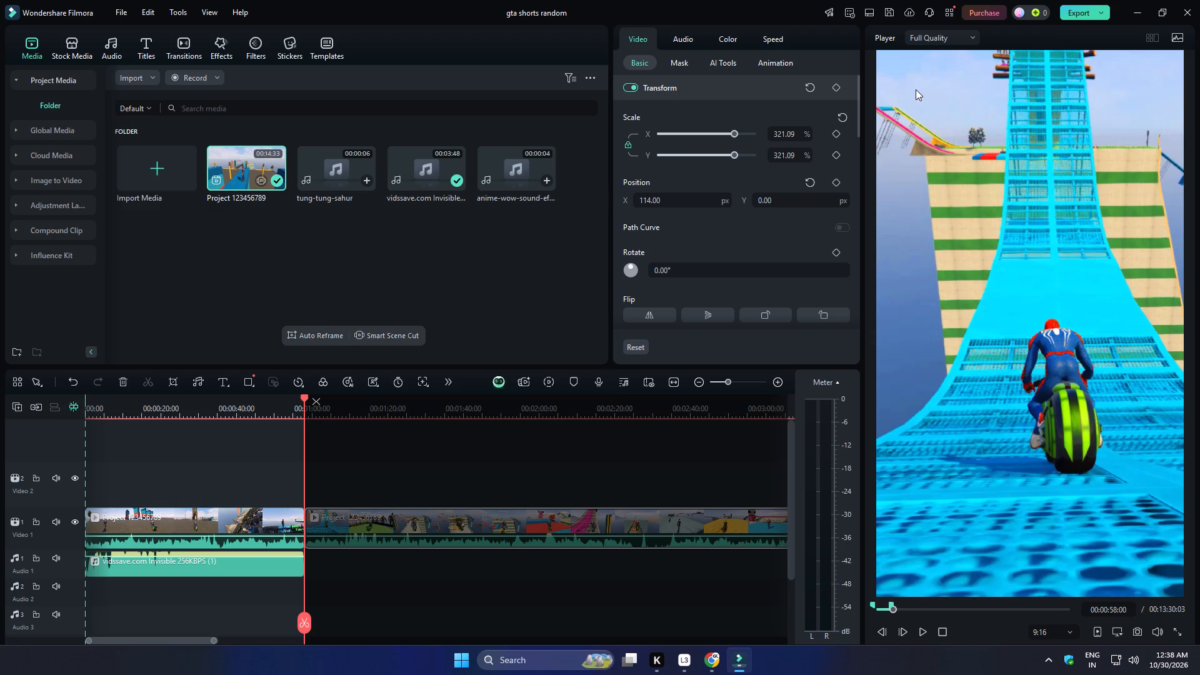
left_click_drag(653, 201, 551, 196)
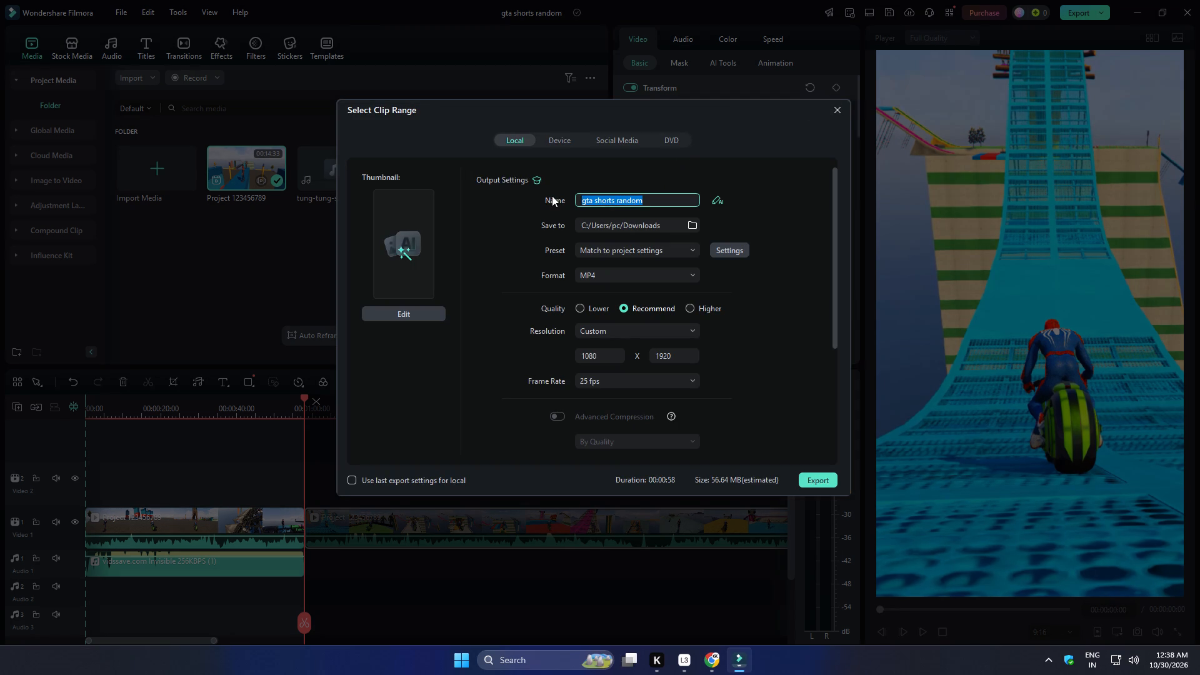
key("2")
left_click(693, 310)
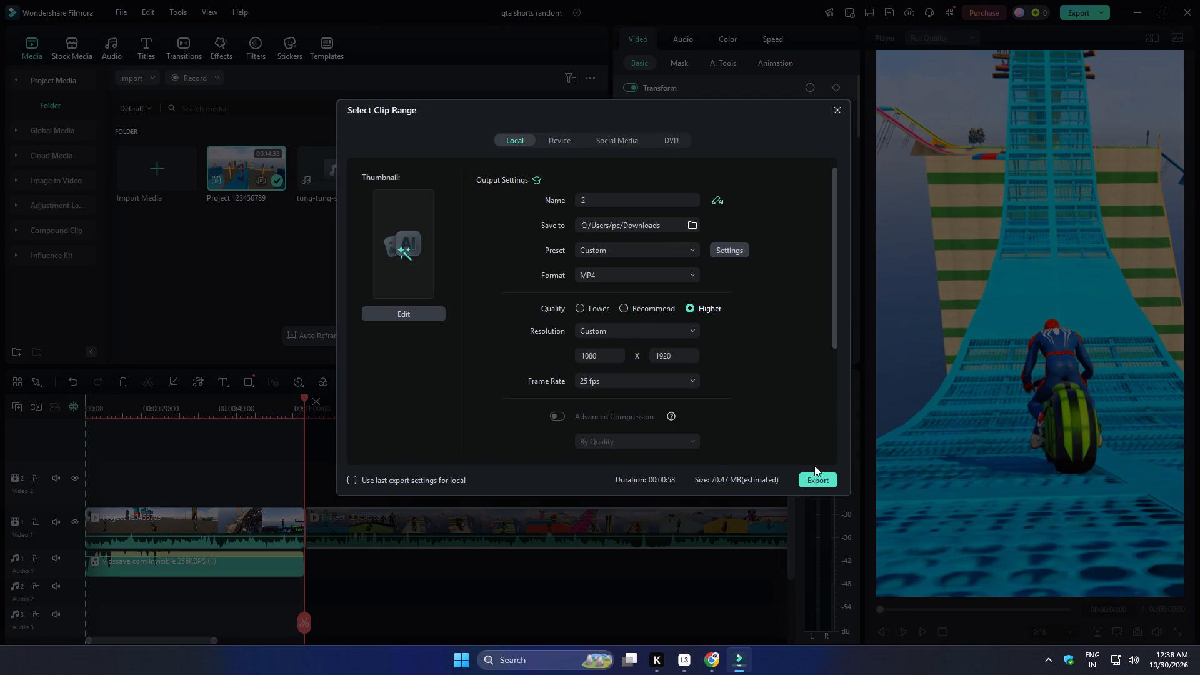
left_click(823, 482)
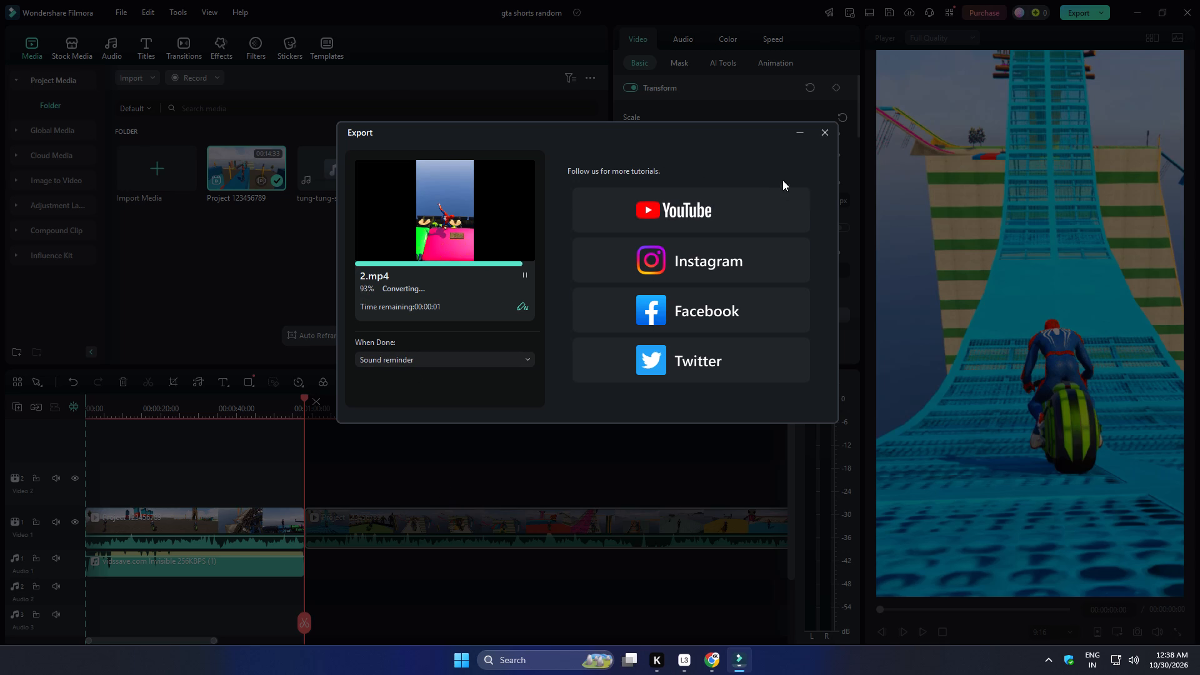
left_click(823, 132)
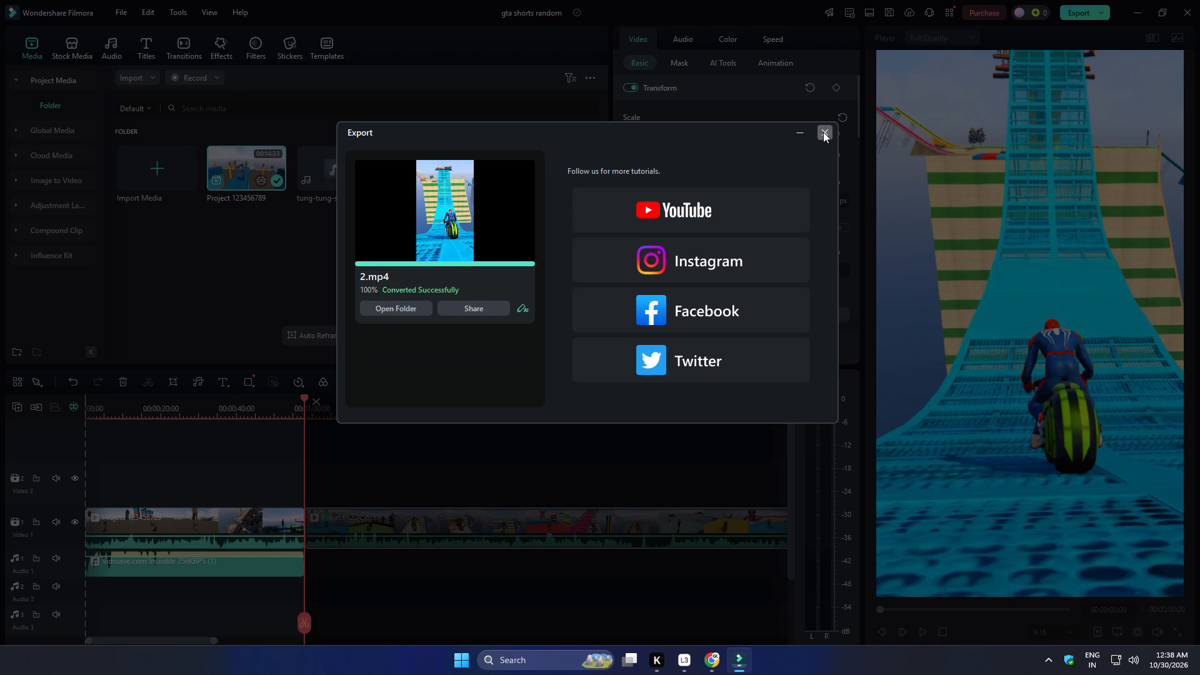
Delete the segment exported as 2, shift the remaining gameplay to the timeline start, and split it at 00:00:58:00.
left_click(234, 526)
key("Delete")
left_click_drag(400, 527, 46, 571)
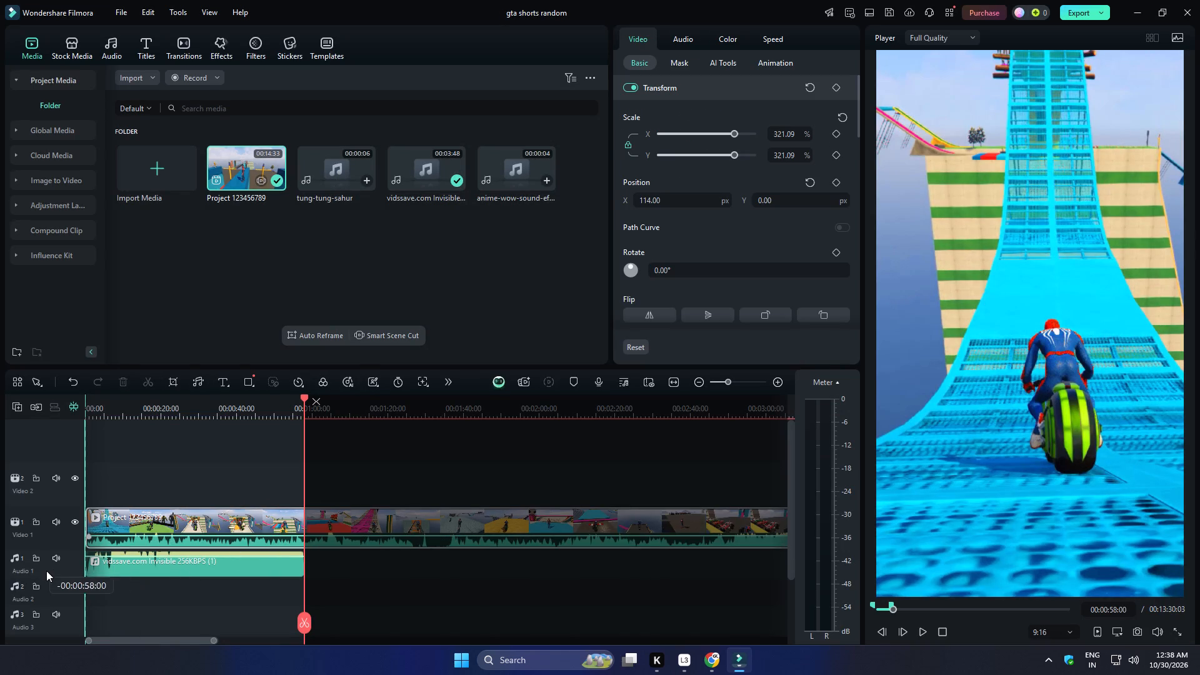
left_click_drag(46, 571, 46, 571)
left_click(302, 615)
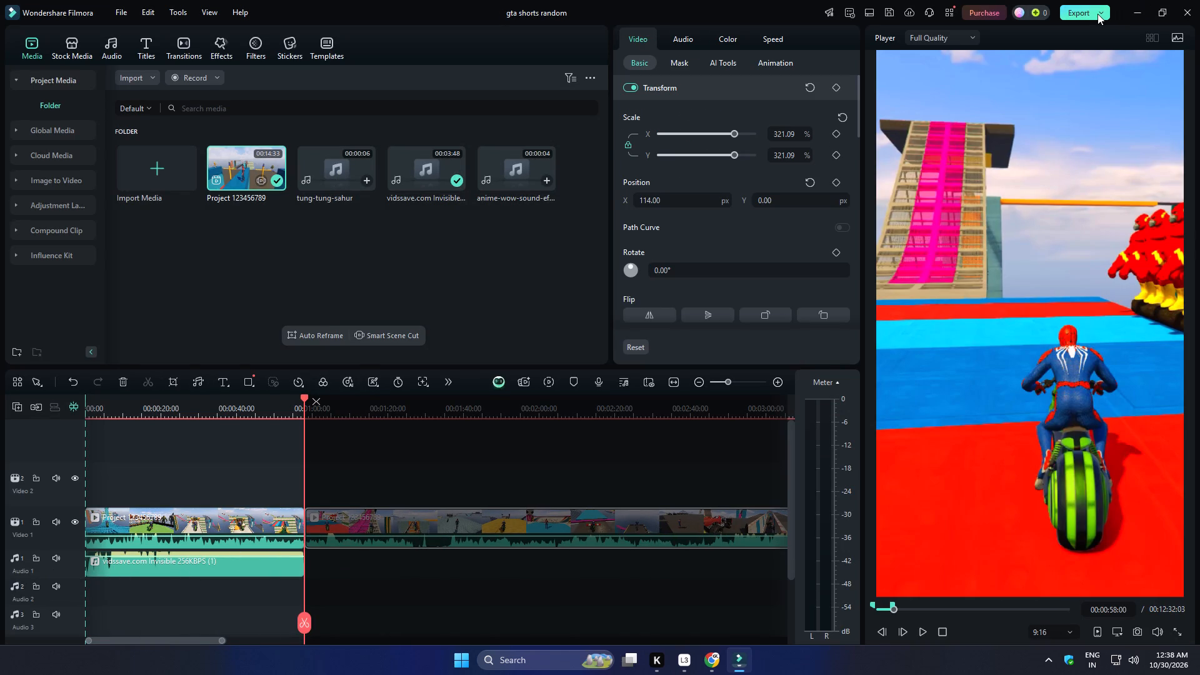
Export the third 58-second short as an MP4 named 3 at Higher quality, and close the finished export.
left_click(1097, 14)
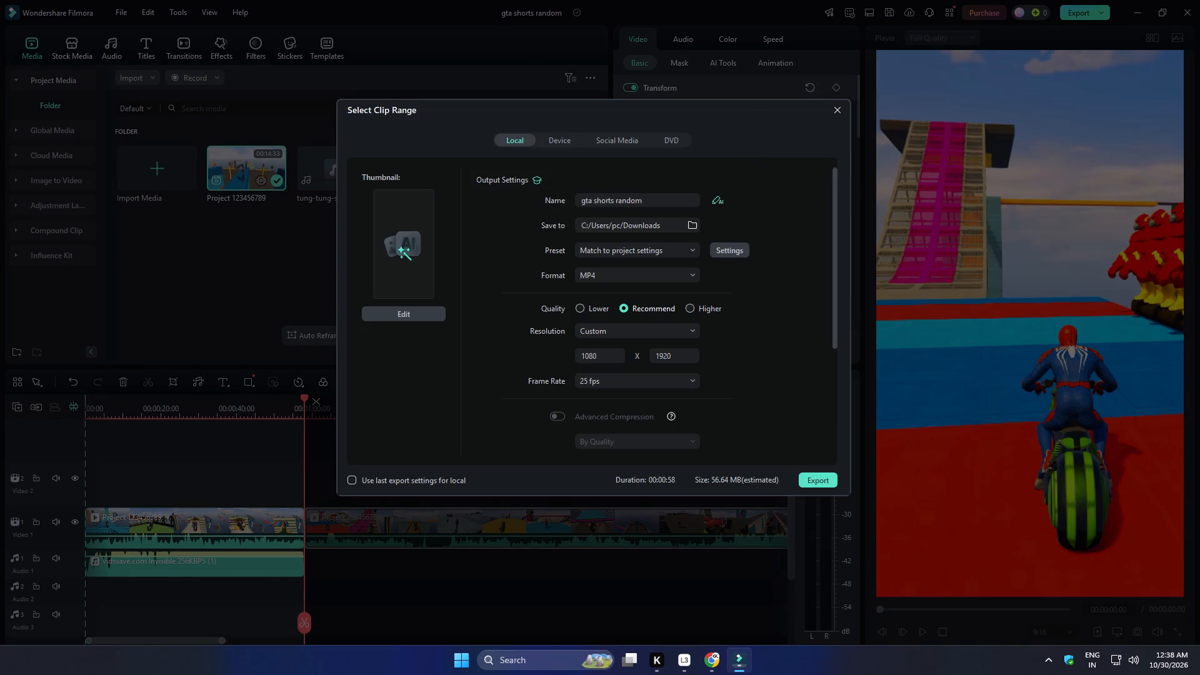
left_click(687, 204)
key("BackSpace")
key("BackSpace")
key("BackSpace")
key("BackSpace")
key("BackSpace")
key("BackSpace")
key("BackSpace")
key("BackSpace")
key("BackSpace")
key("BackSpace")
key("BackSpace")
key("BackSpace")
key("BackSpace")
key("BackSpace")
key("BackSpace")
key("BackSpace")
key("BackSpace")
key("BackSpace")
key("BackSpace")
key("BackSpace")
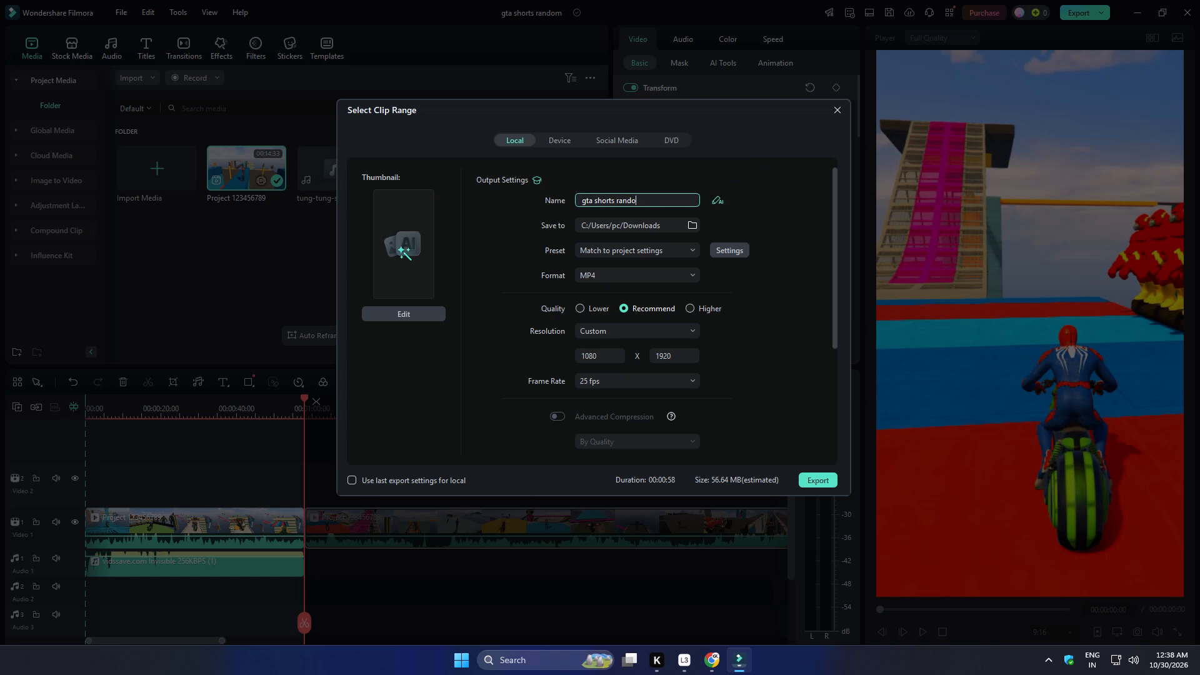
key("3")
left_click(687, 309)
left_click(822, 480)
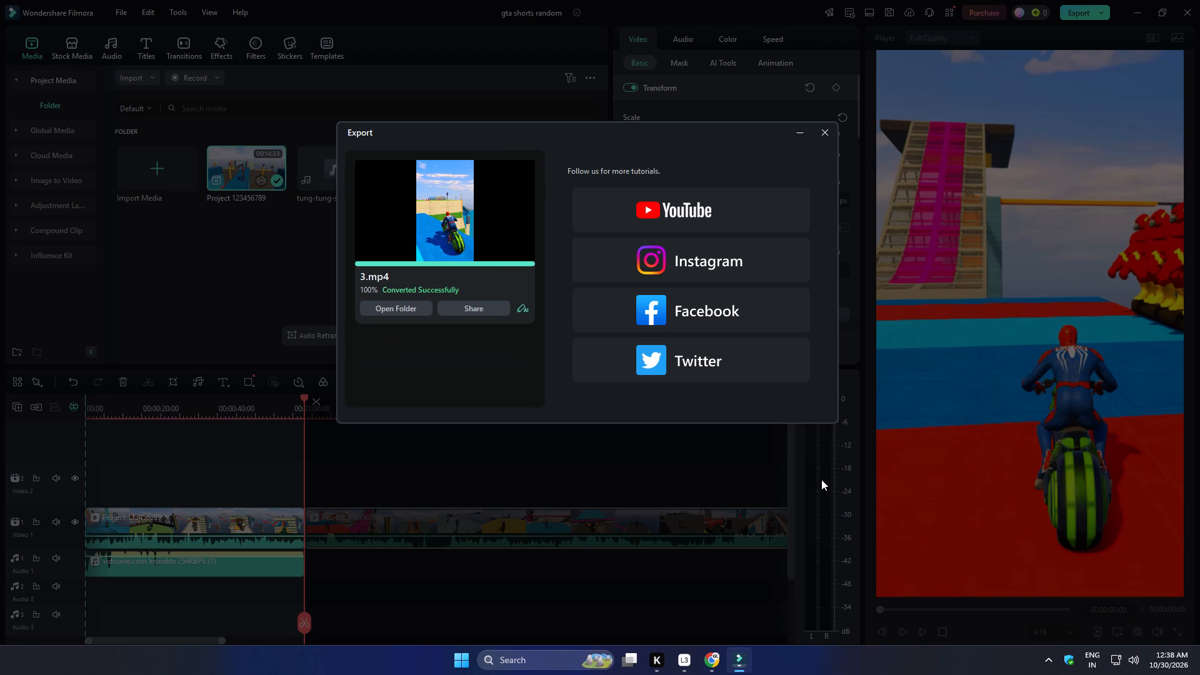
left_click(828, 132)
Delete the segment exported as 3, shift the remaining gameplay to the timeline start, and split it at 00:00:58:00.
left_click(207, 521)
key("Delete")
left_click_drag(398, 510, 27, 576)
left_click(309, 621)
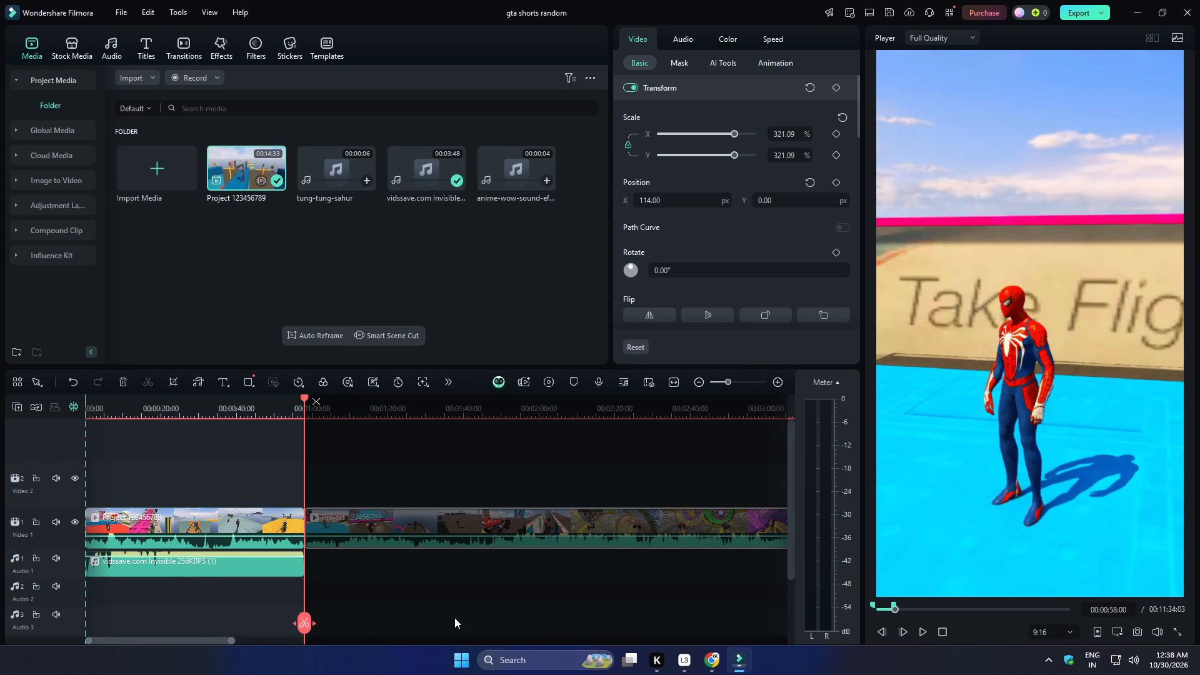
Export the fourth 58-second short as an MP4 named 4 at Higher quality, and close the finished export.
left_click(1084, 11)
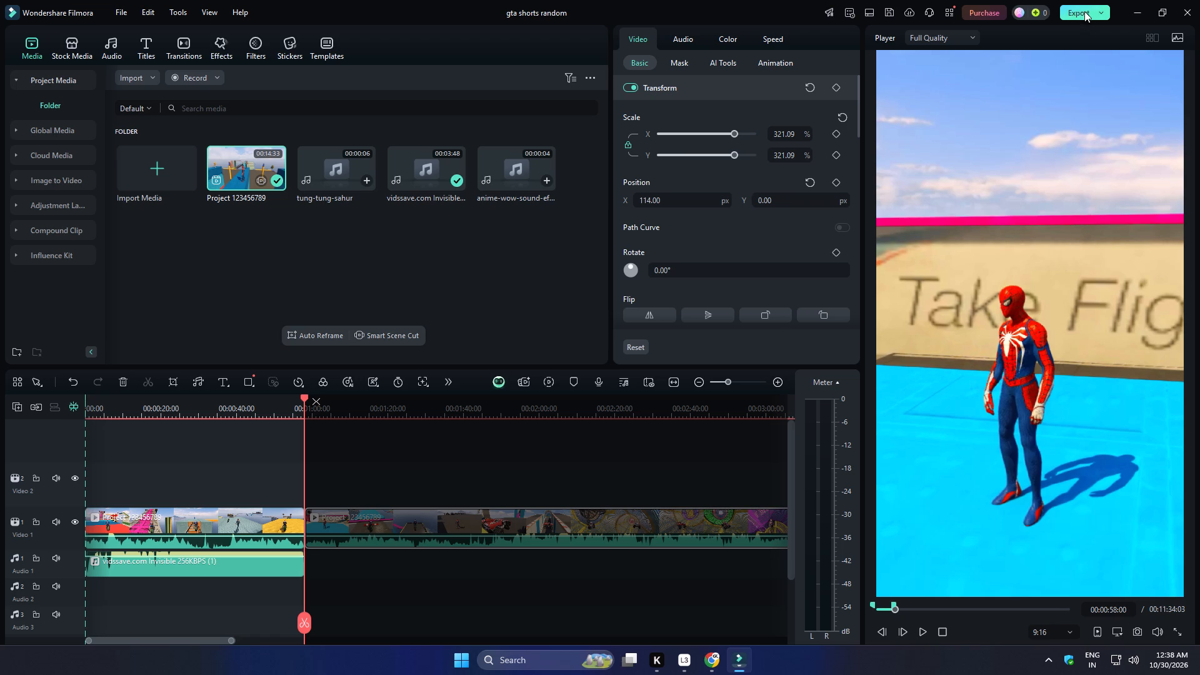
left_click_drag(669, 200, 498, 211)
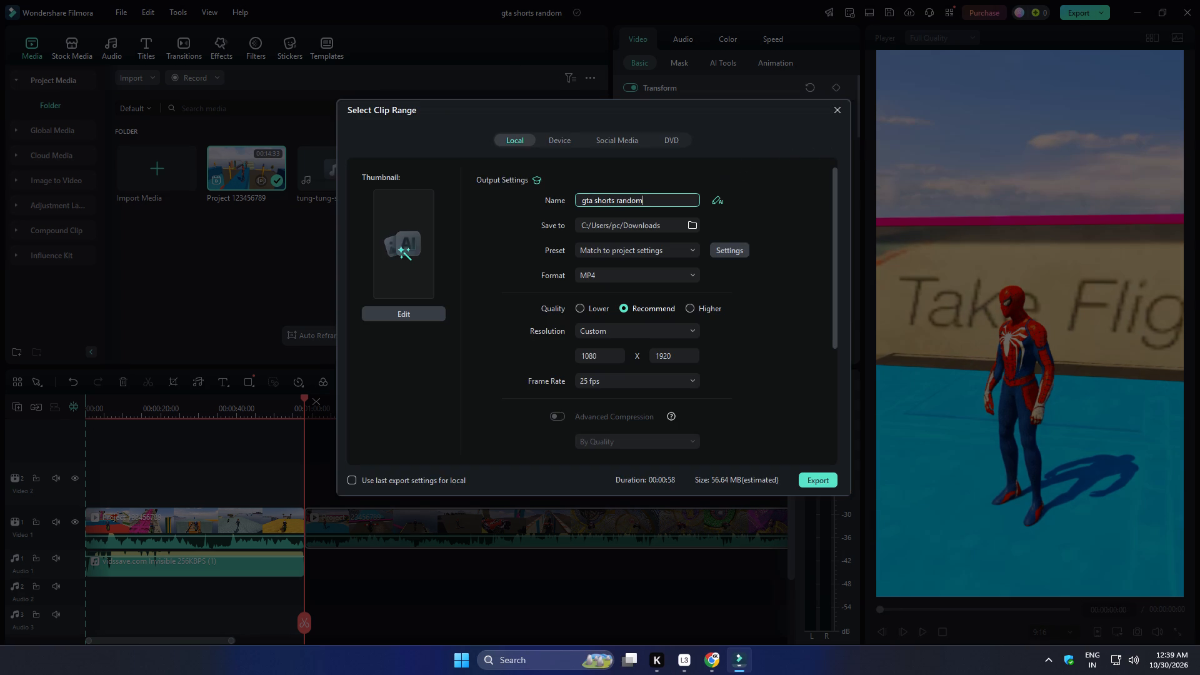
left_click_drag(498, 211, 491, 211)
left_click_drag(649, 202, 571, 205)
key("4")
left_click(690, 311)
left_click(821, 480)
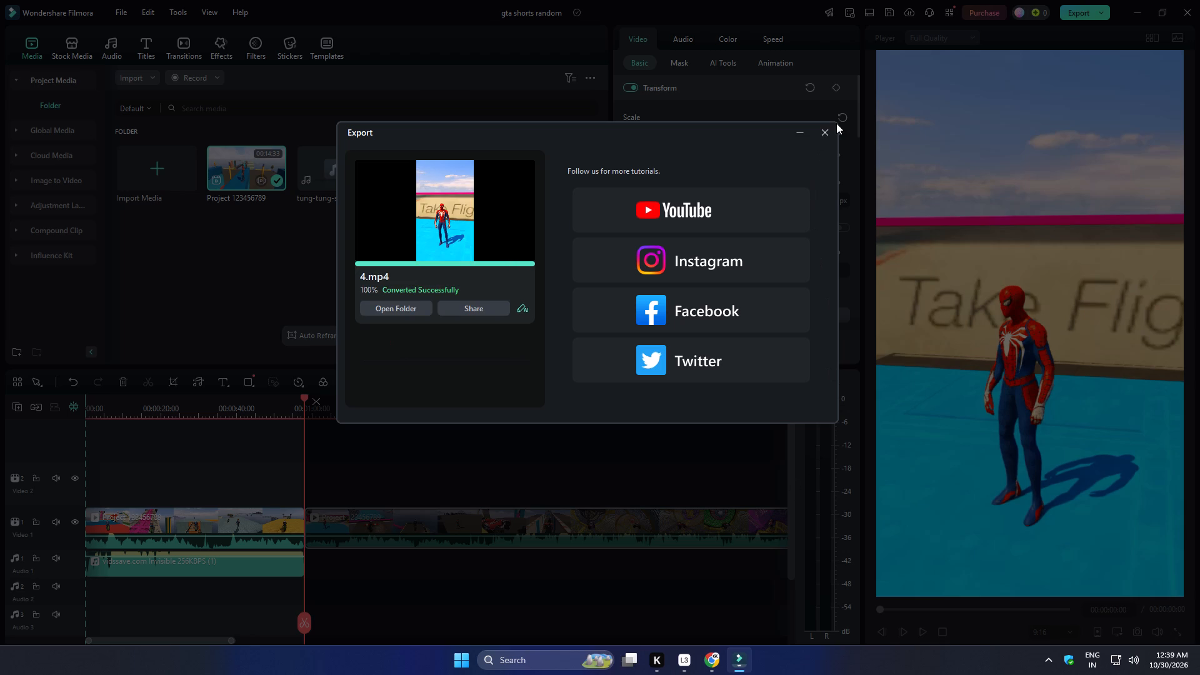
left_click(825, 135)
Delete the segment exported as 4, shift the remaining gameplay to the timeline start, and split it at 00:00:58:00.
left_click(291, 527)
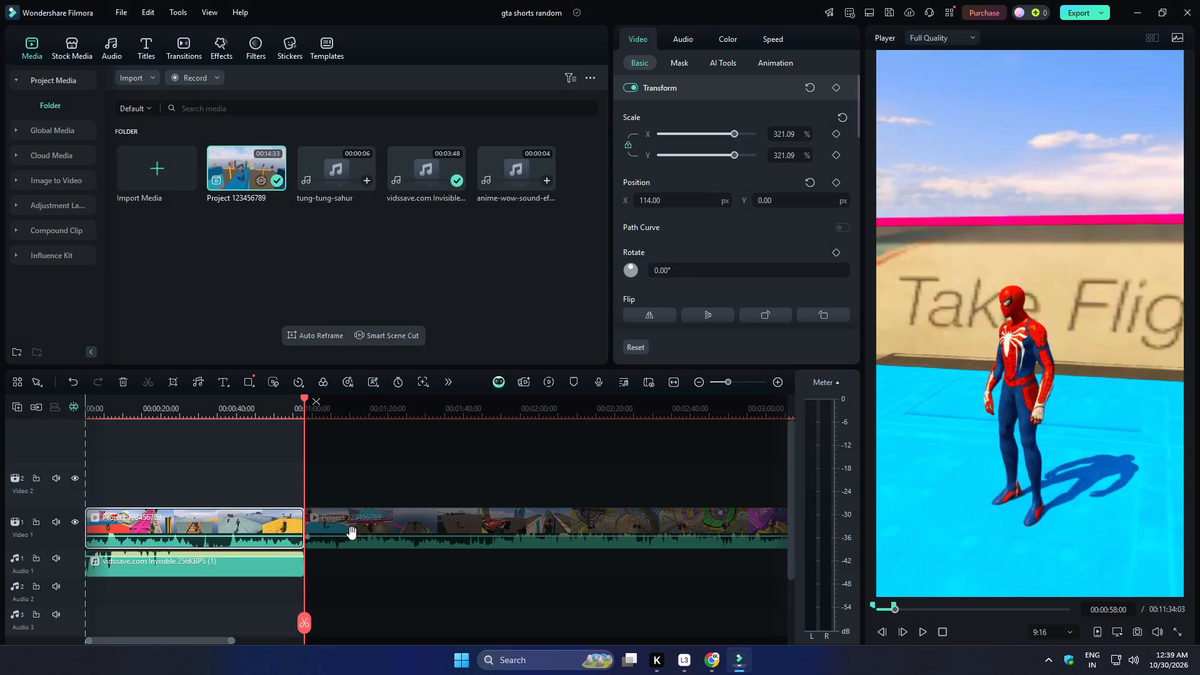
key("Delete")
left_click_drag(473, 519, 0, 559)
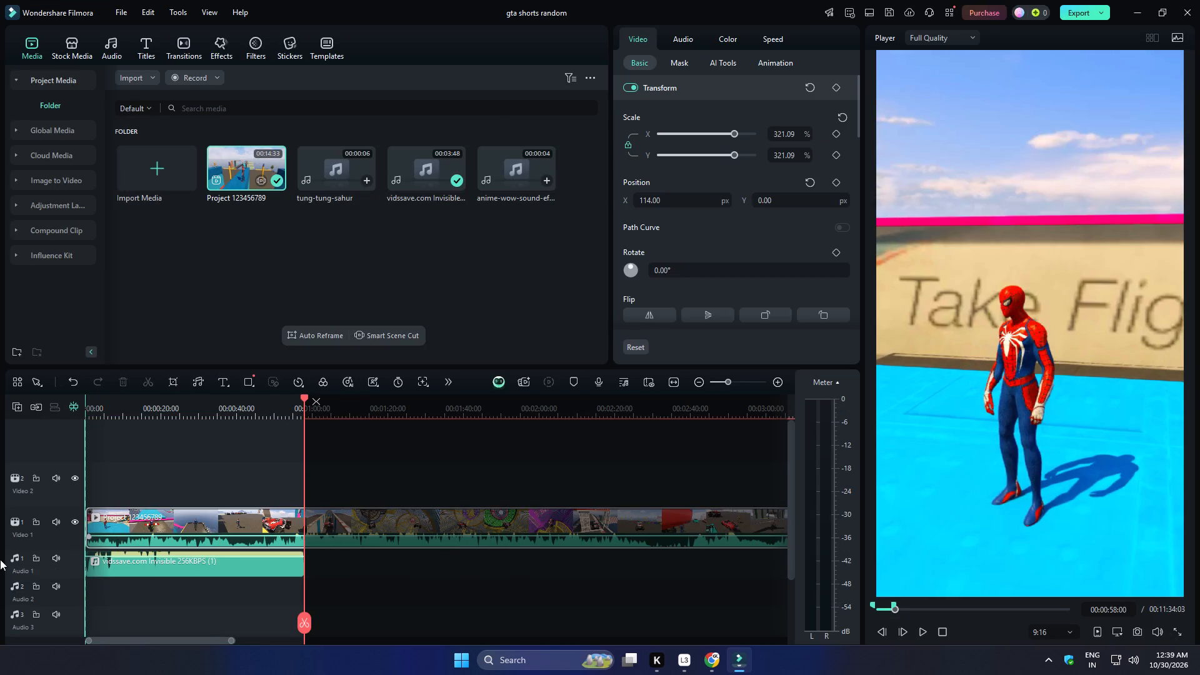
left_click(306, 618)
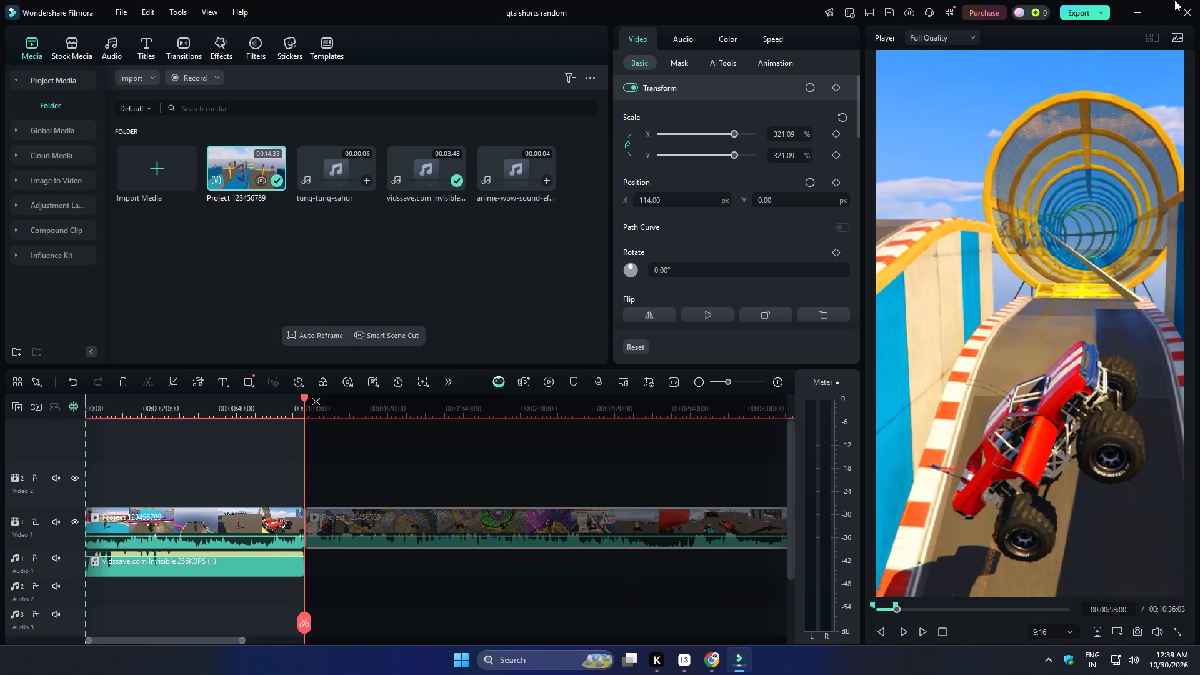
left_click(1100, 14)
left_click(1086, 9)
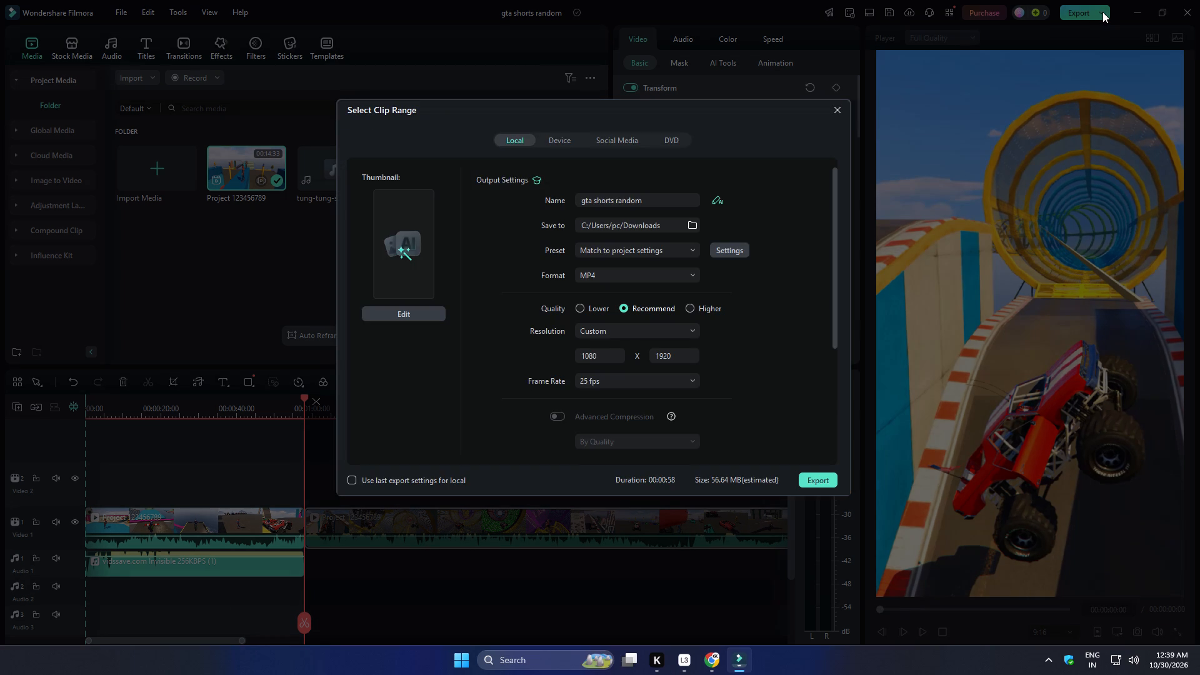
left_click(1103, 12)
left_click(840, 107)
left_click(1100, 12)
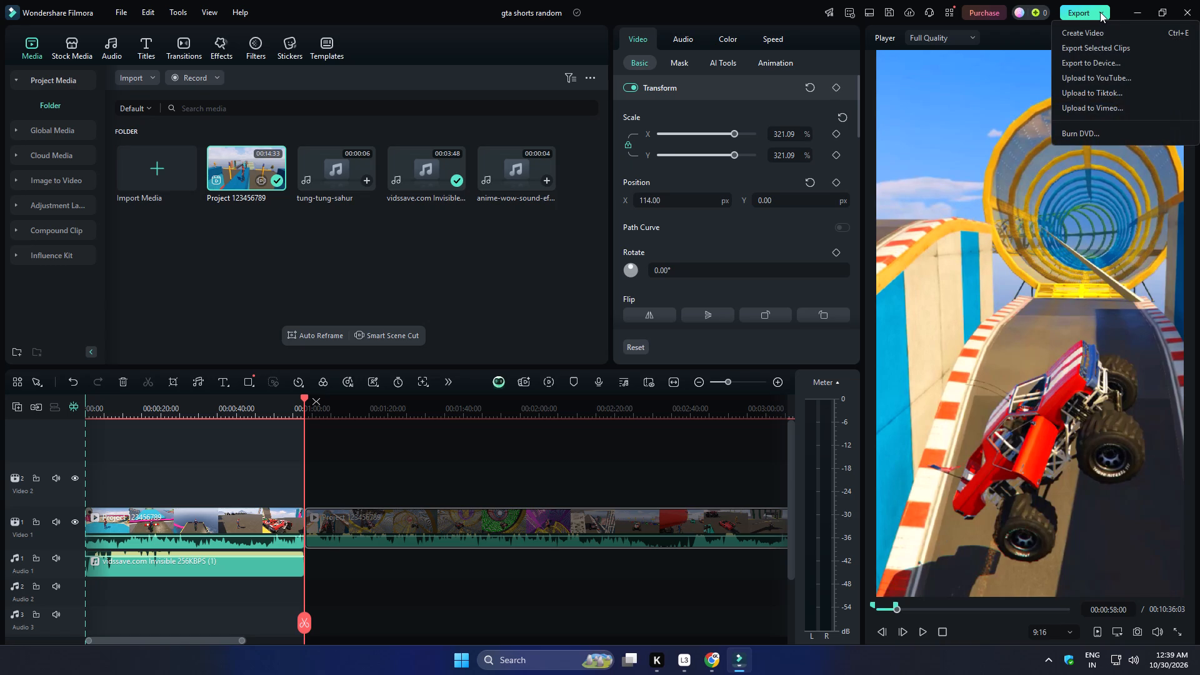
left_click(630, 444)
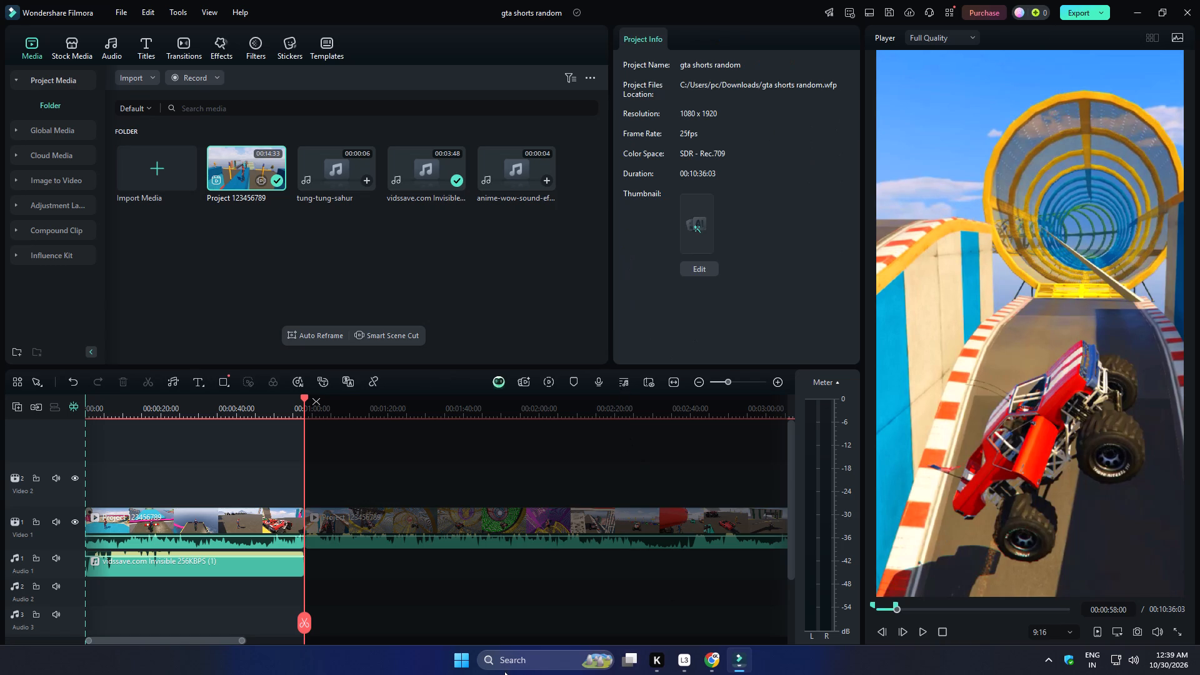
Switch to File Explorer, check the exported shorts in the Downloads folder, and minimise the window.
left_click(461, 664)
left_click(816, 246)
left_click(104, 34)
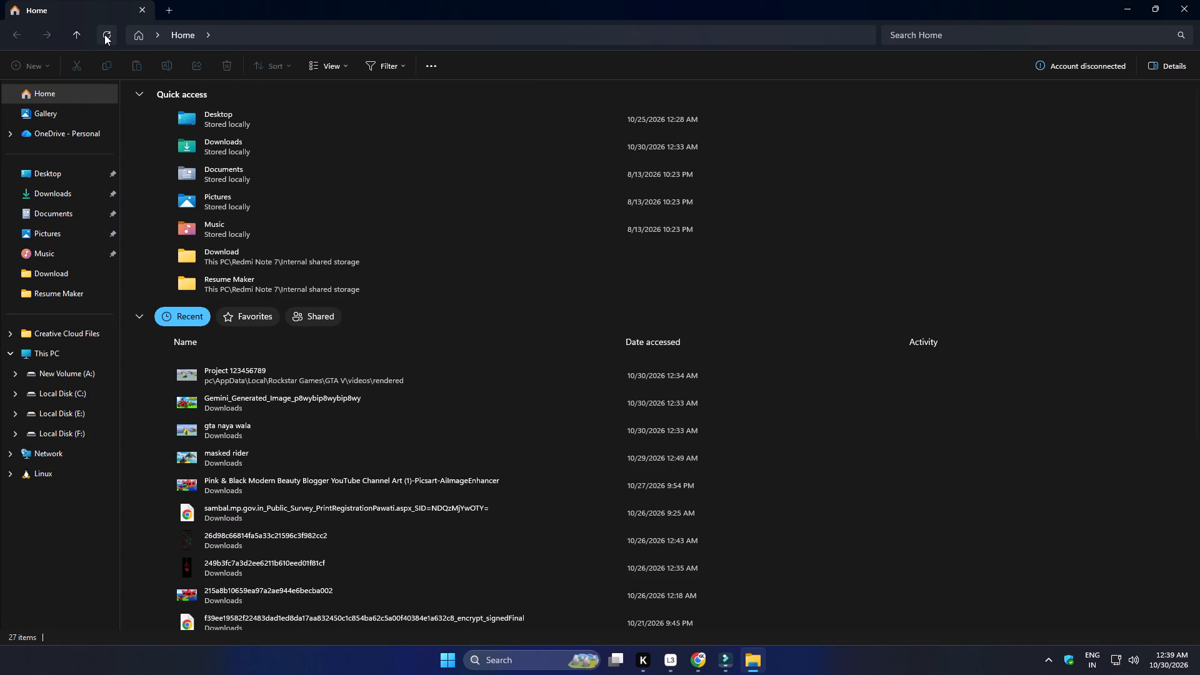
left_click(104, 34)
left_click(50, 192)
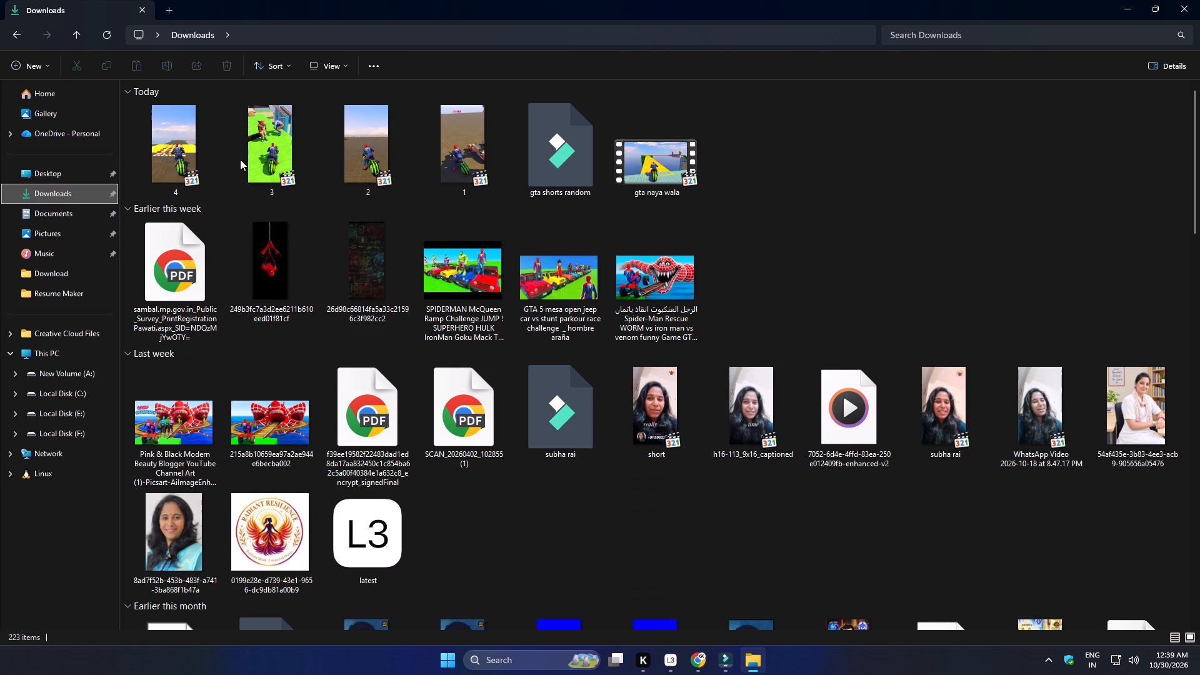
left_click(1129, 9)
Switch to YouTube Studio in Chrome, publish the uploaded ramp challenge video as Public, and close the confirmation and browser tab.
left_click(692, 650)
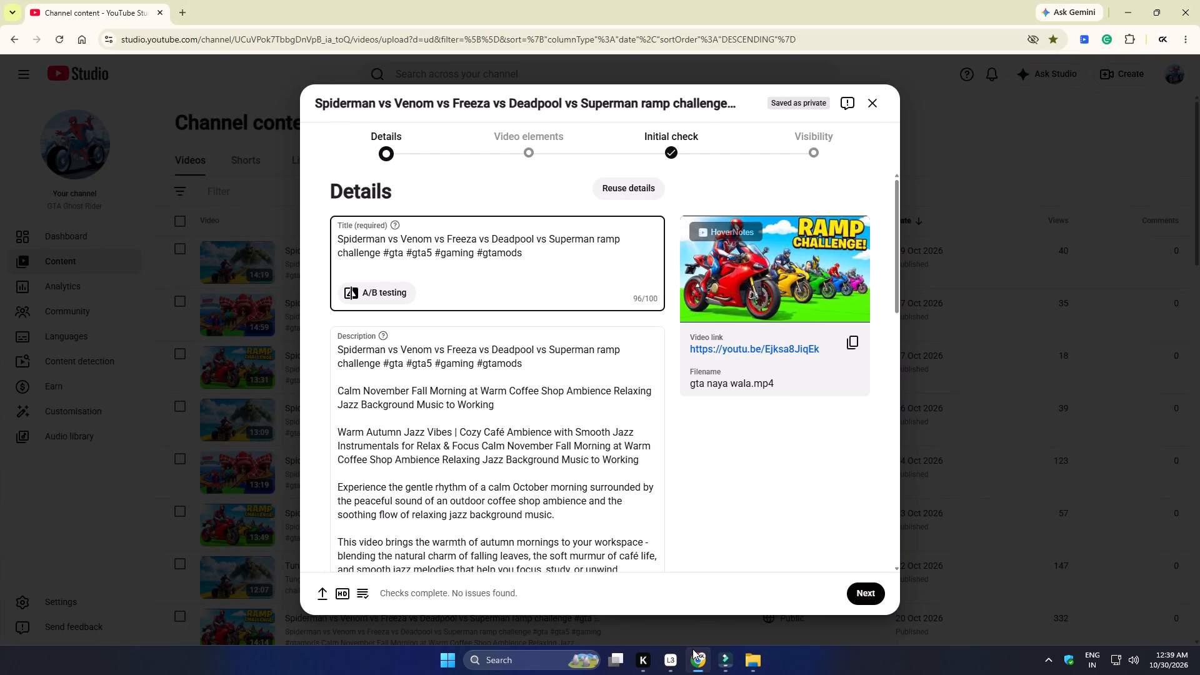
left_click(874, 592)
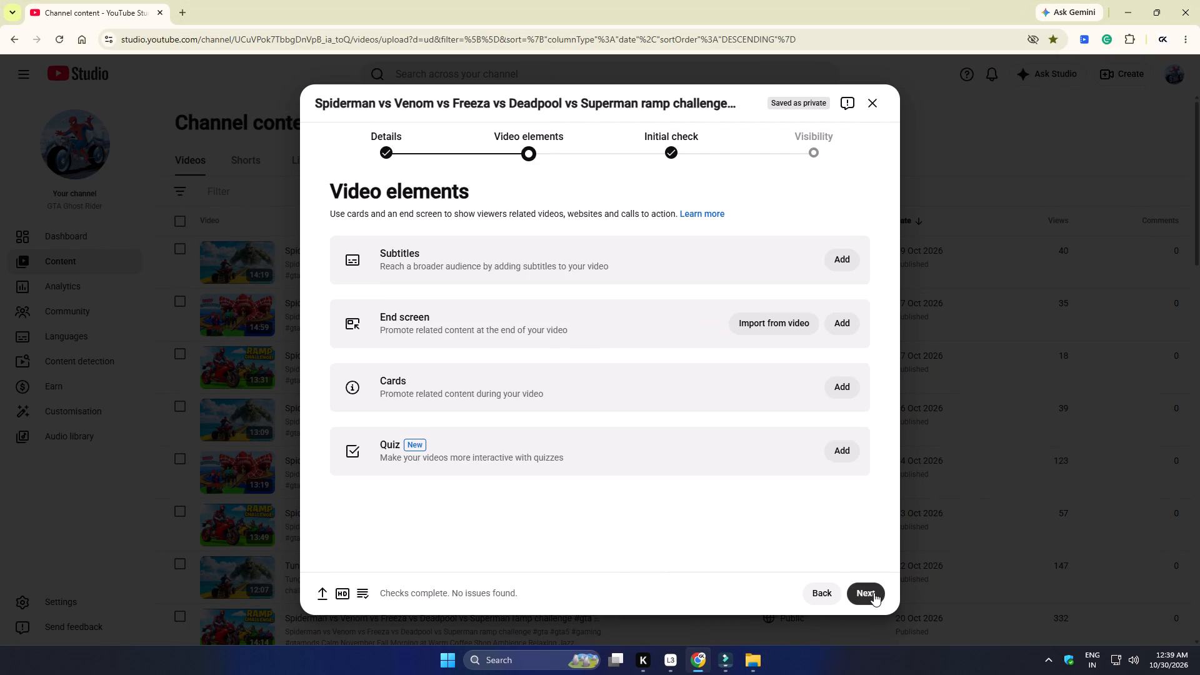
double_click(874, 592)
left_click(368, 354)
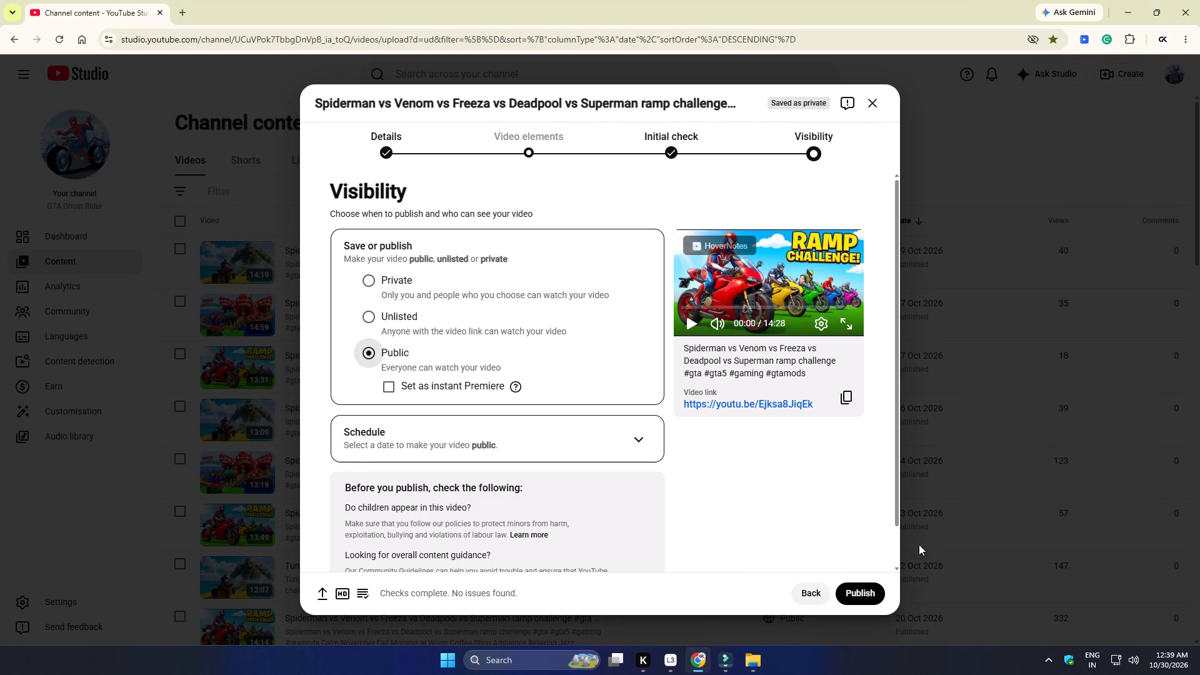
left_click(862, 591)
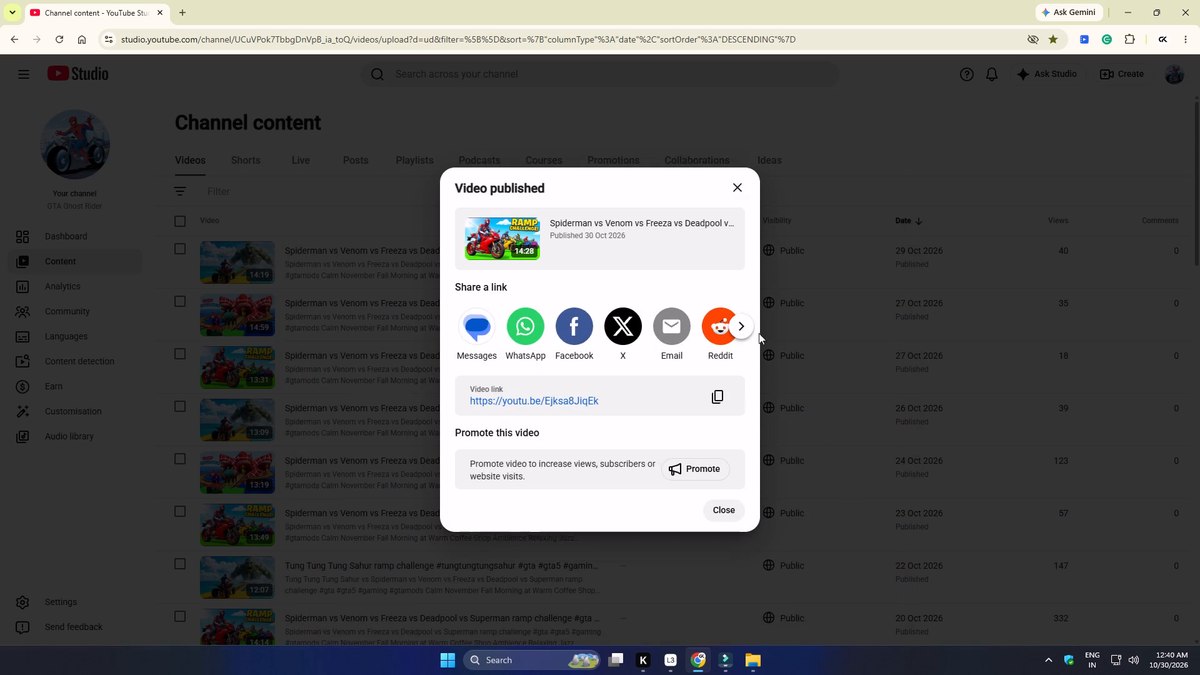
left_click(732, 512)
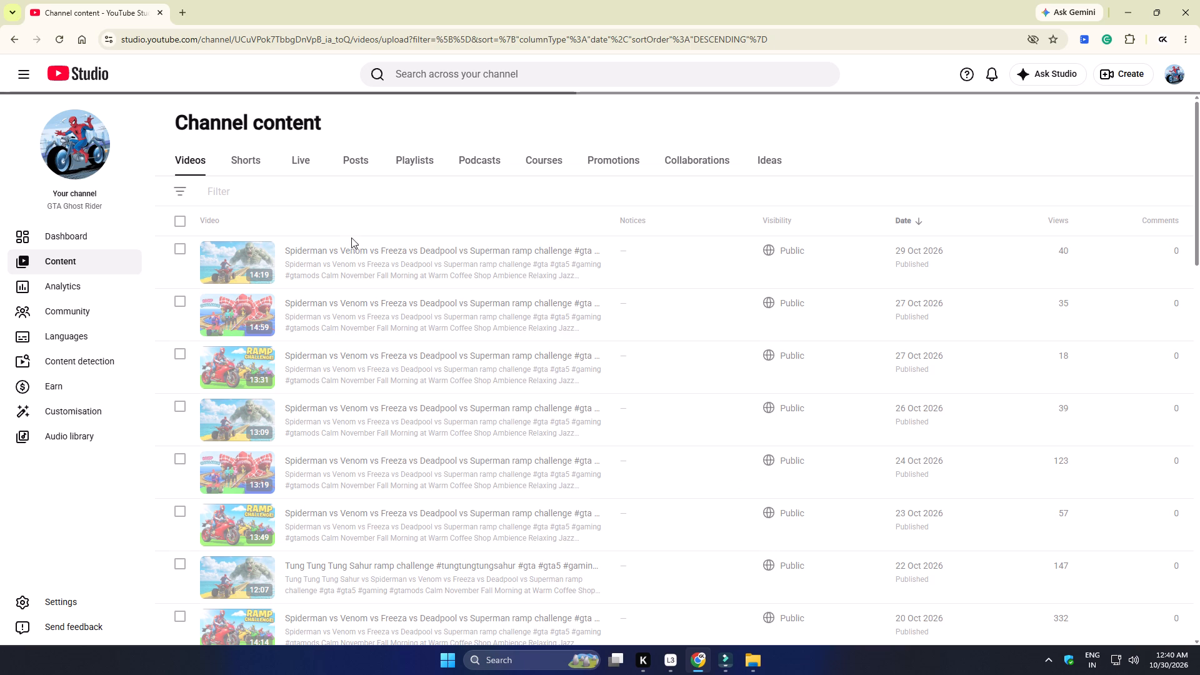
left_click(158, 11)
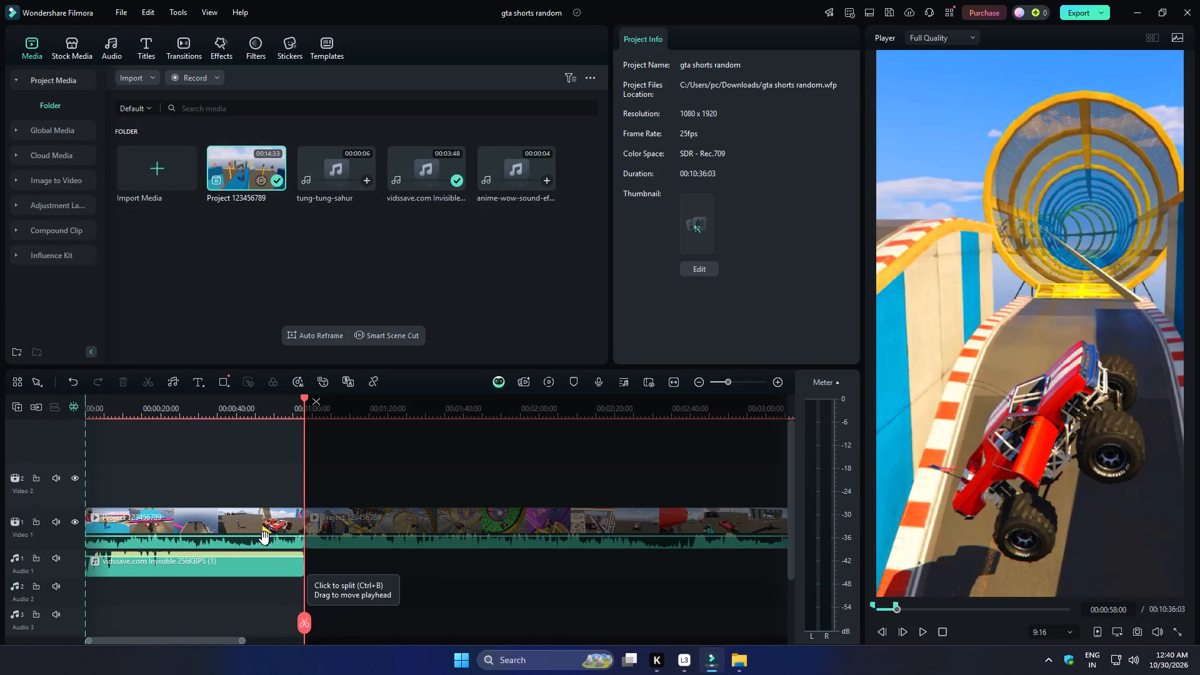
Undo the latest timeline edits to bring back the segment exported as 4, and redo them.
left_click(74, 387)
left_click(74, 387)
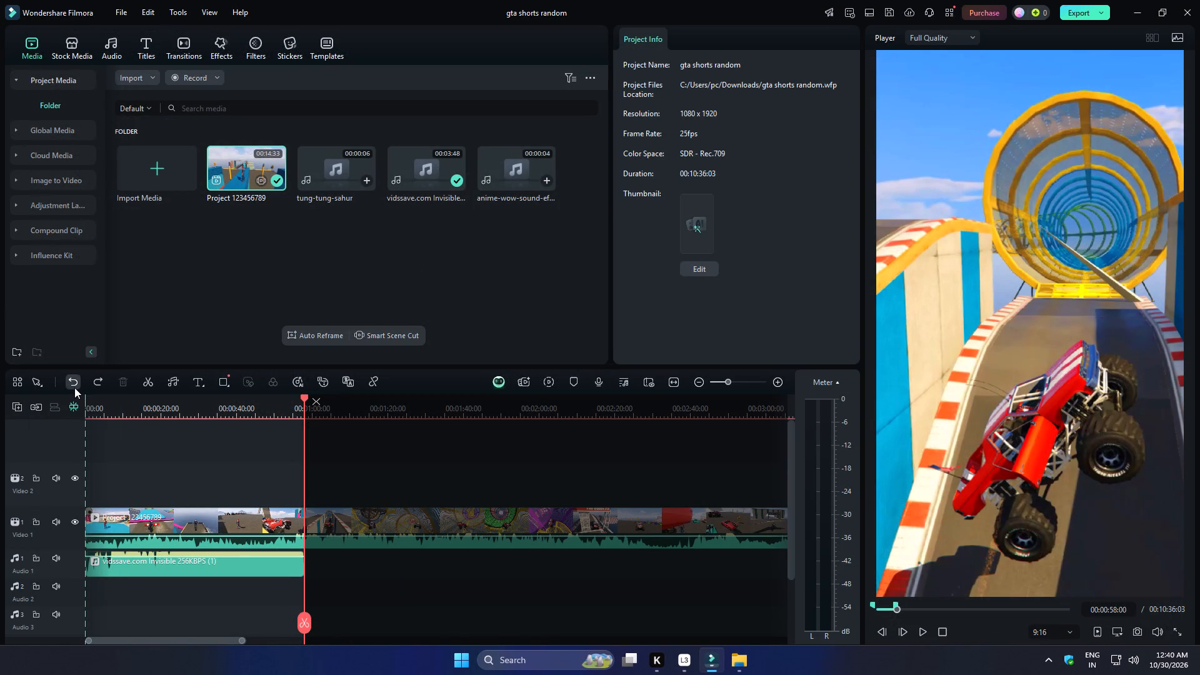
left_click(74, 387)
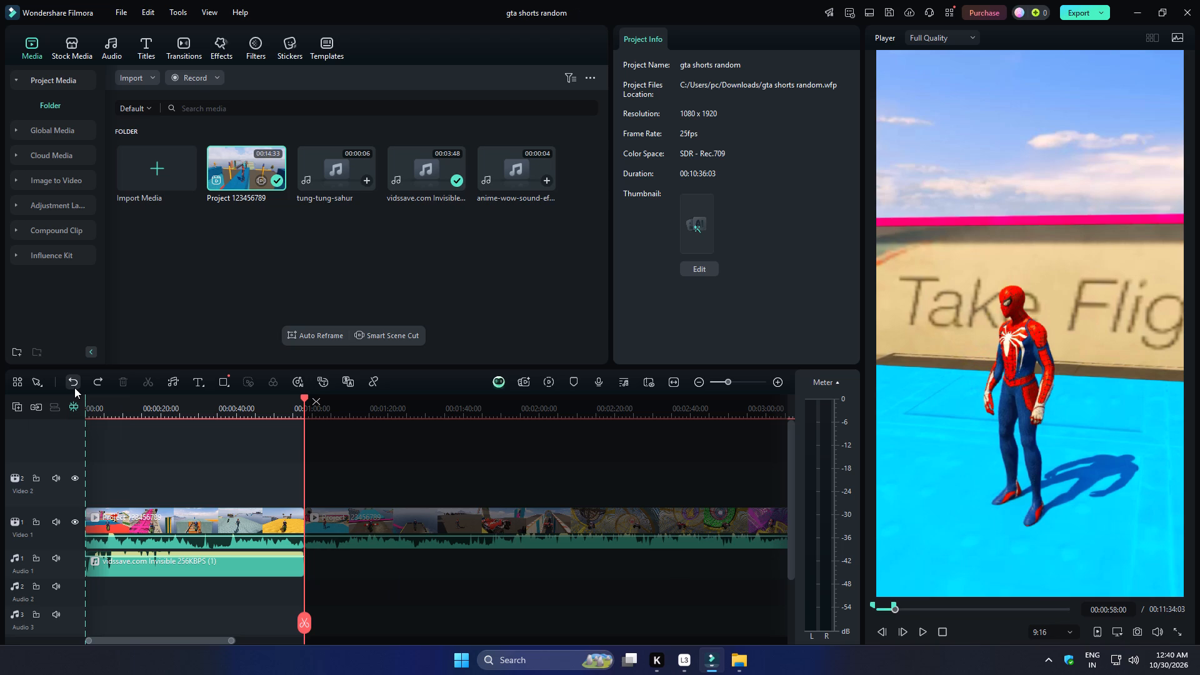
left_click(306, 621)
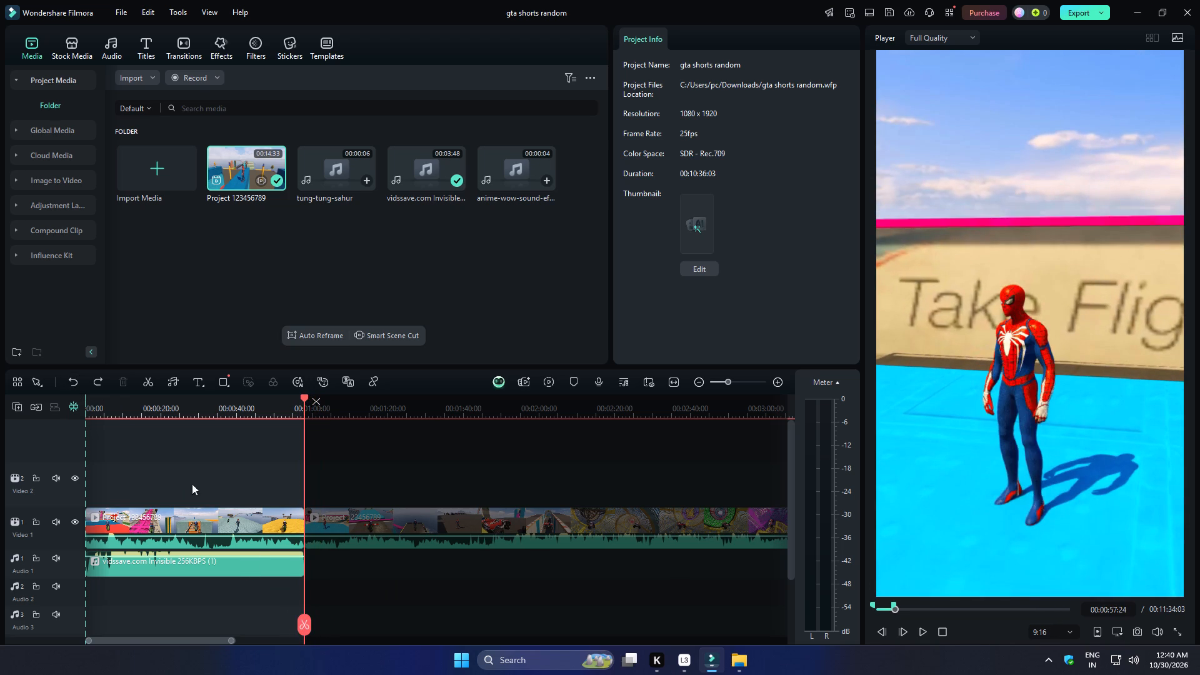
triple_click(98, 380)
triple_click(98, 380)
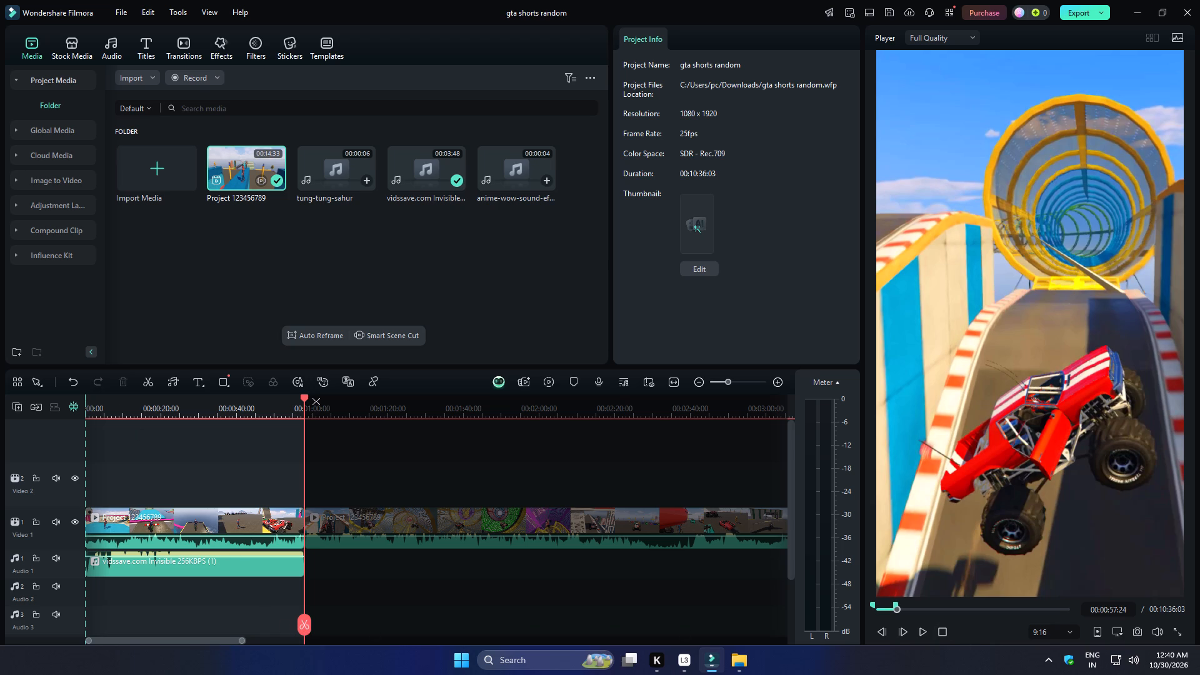
Switch to File Explorer, play the exported short 4 from Downloads, check its ending, and close the player.
left_click(735, 662)
double_click(184, 172)
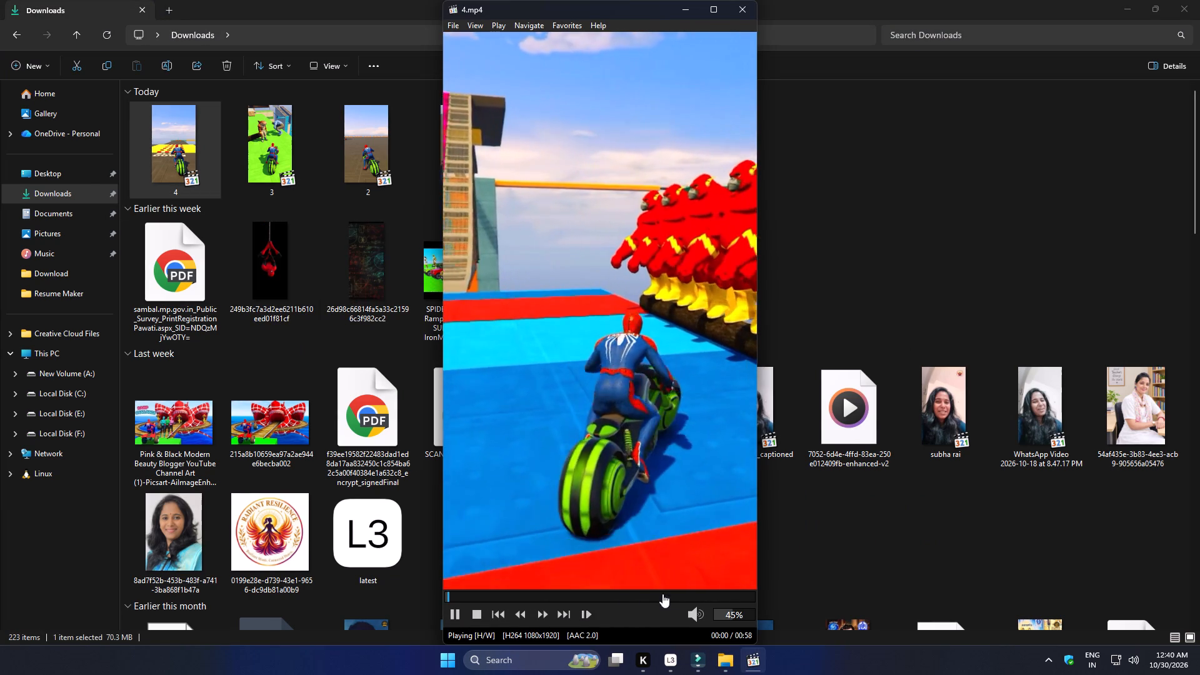
left_click_drag(688, 592, 729, 593)
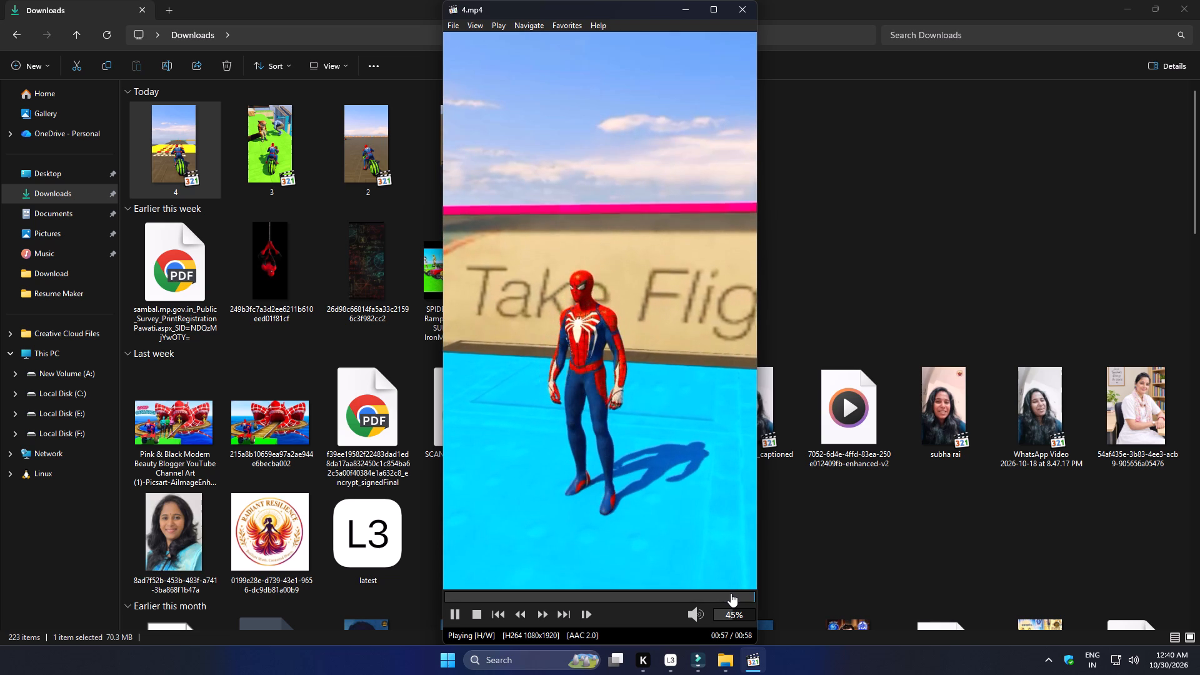
left_click(750, 8)
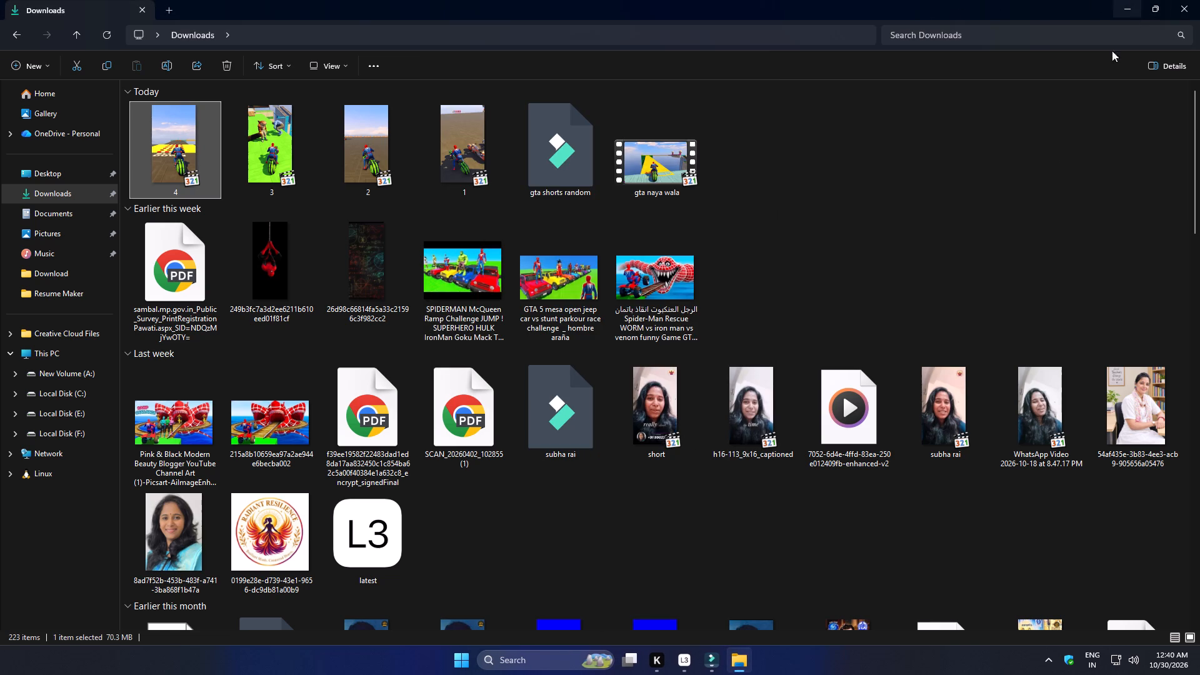
Switch back to Filmora and scrub through the first timeline segment to check its beginning and end.
left_click(709, 660)
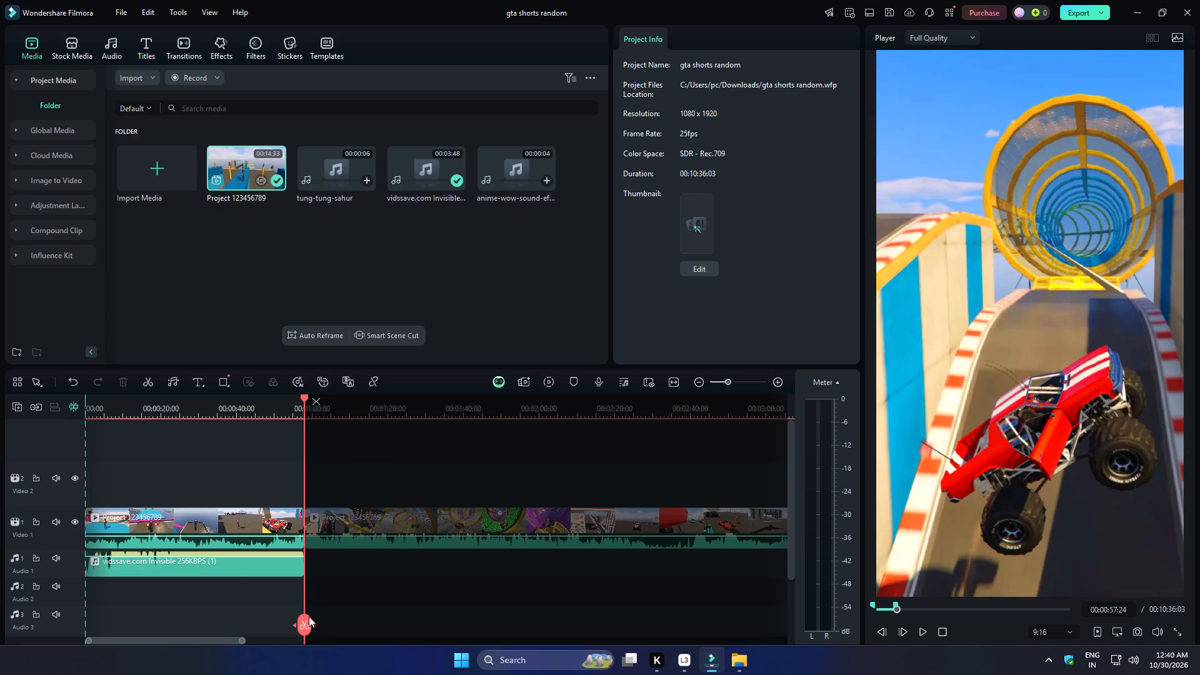
left_click_drag(306, 624, 41, 629)
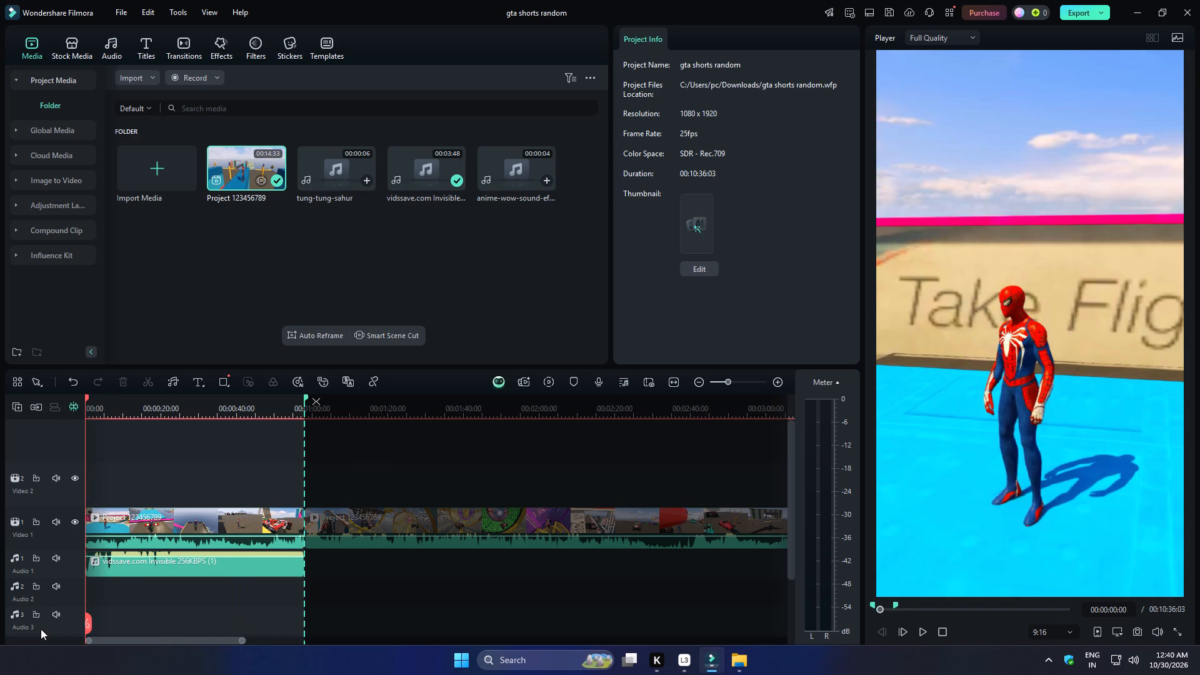
left_click_drag(87, 623, 275, 608)
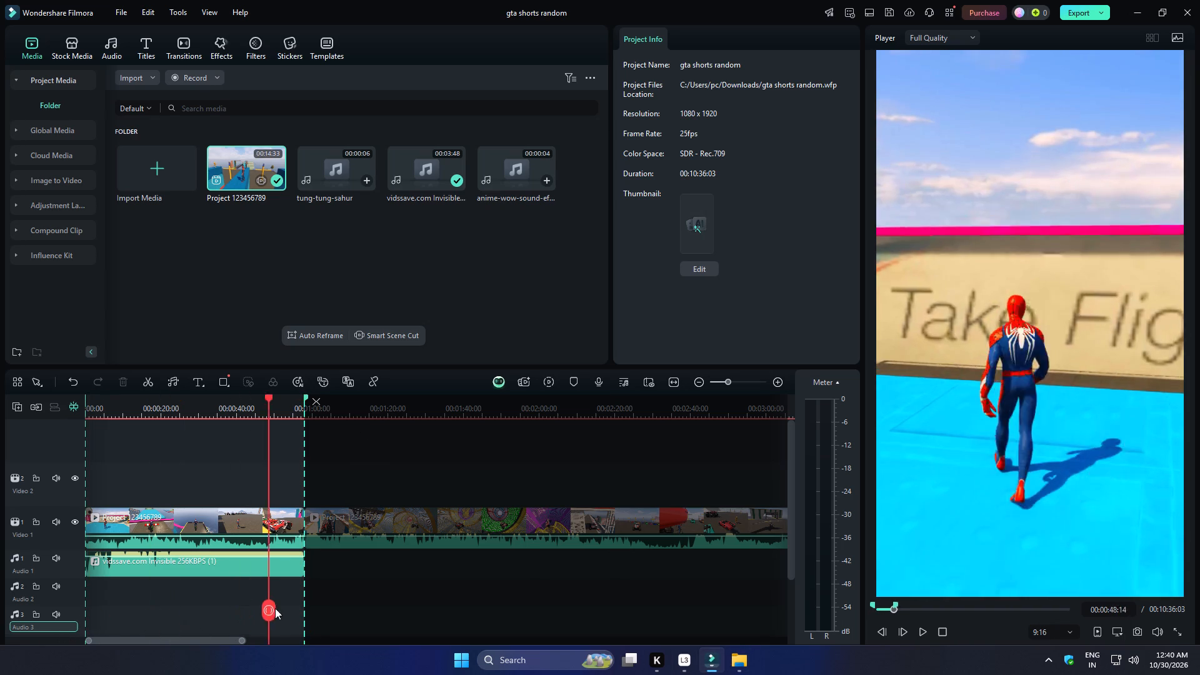
left_click_drag(275, 608, 306, 601)
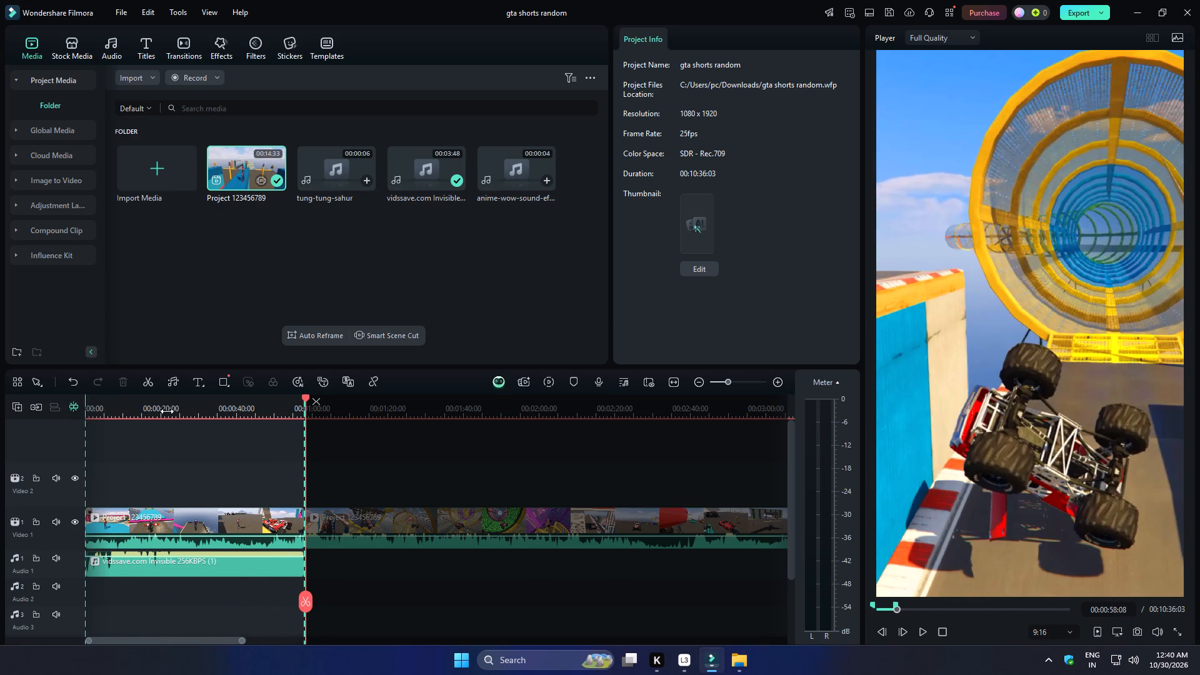
left_click_drag(305, 600, 64, 601)
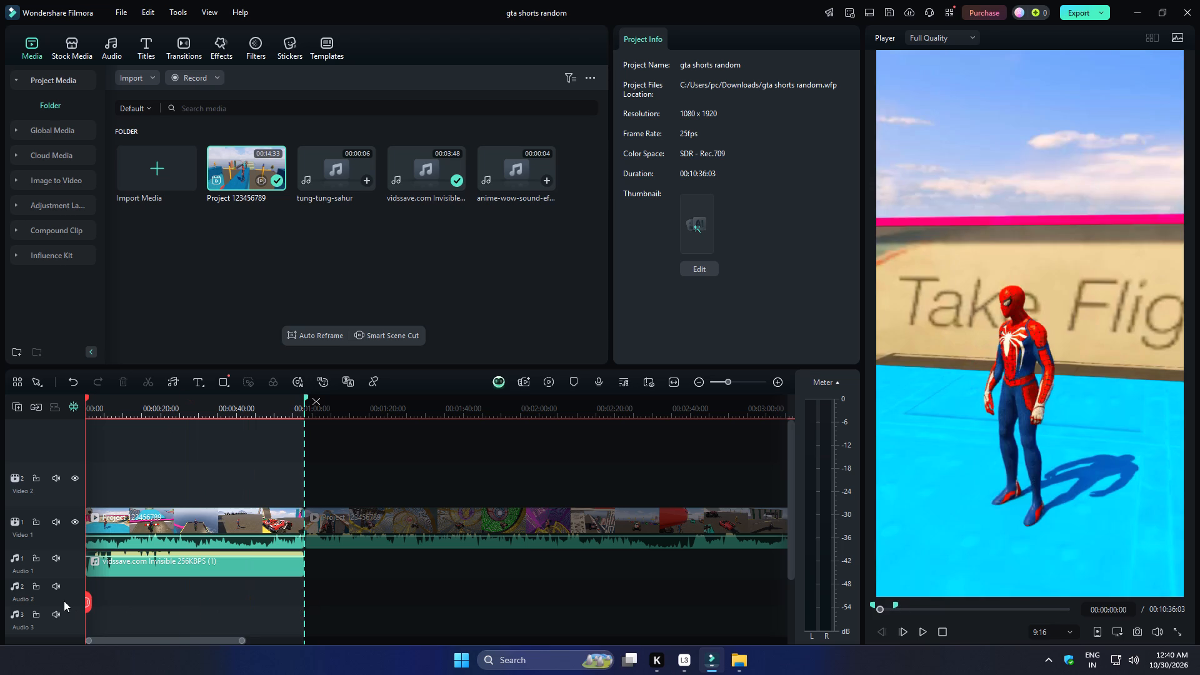
left_click_drag(64, 601, 311, 598)
Place the playhead exactly on the cut at 00:00:58:00 and save the project.
scroll(319, 599, "up", 5, "ctrl")
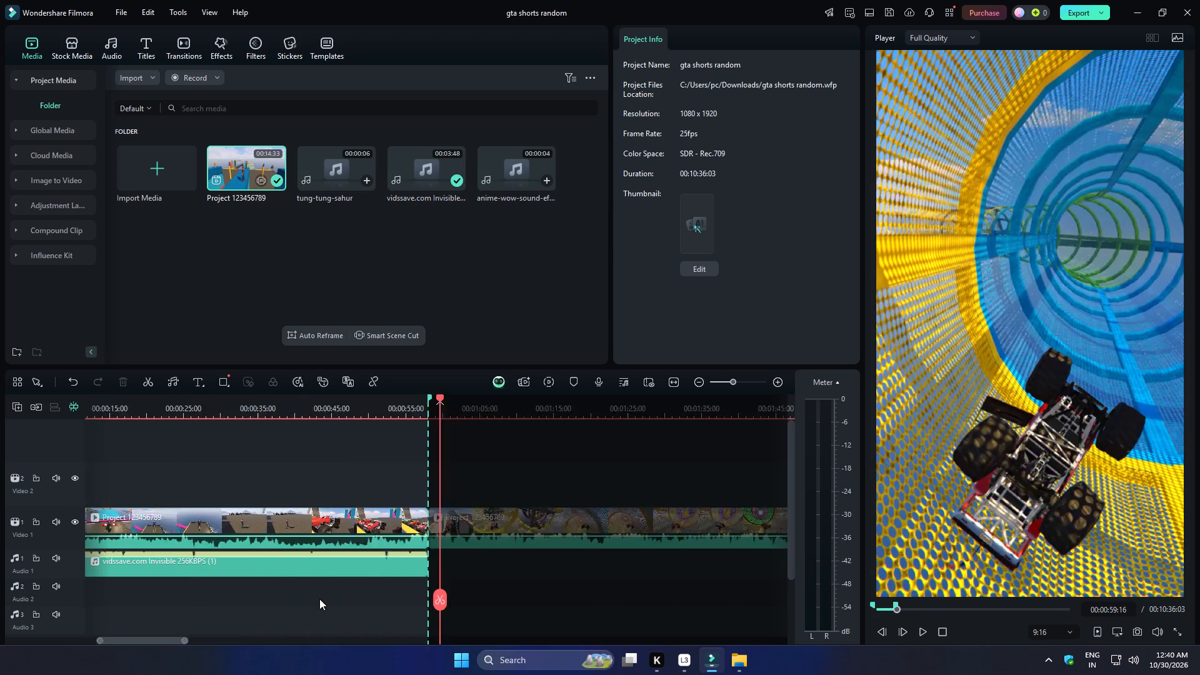
scroll(319, 599, "up", 20, "ctrl")
scroll(319, 599, "up", 6, "ctrl")
left_click_drag(431, 600, 317, 600)
scroll(317, 600, "up", 10, "ctrl")
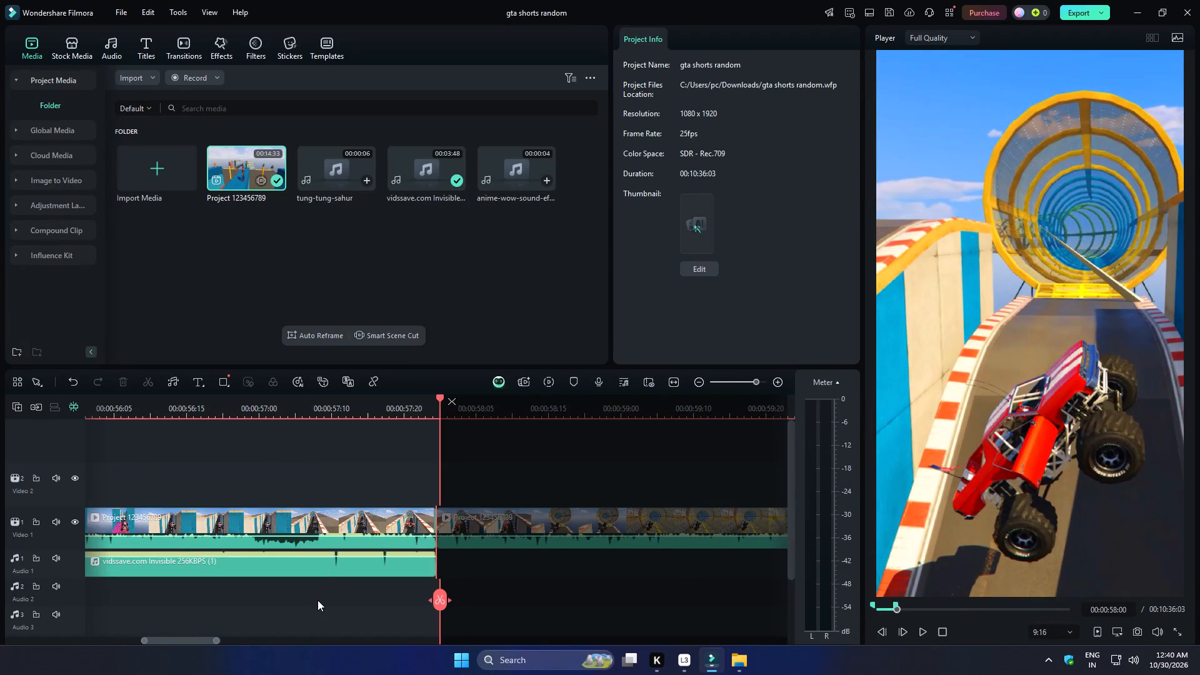
scroll(317, 600, "up", 19, "ctrl")
left_click_drag(438, 596, 452, 596)
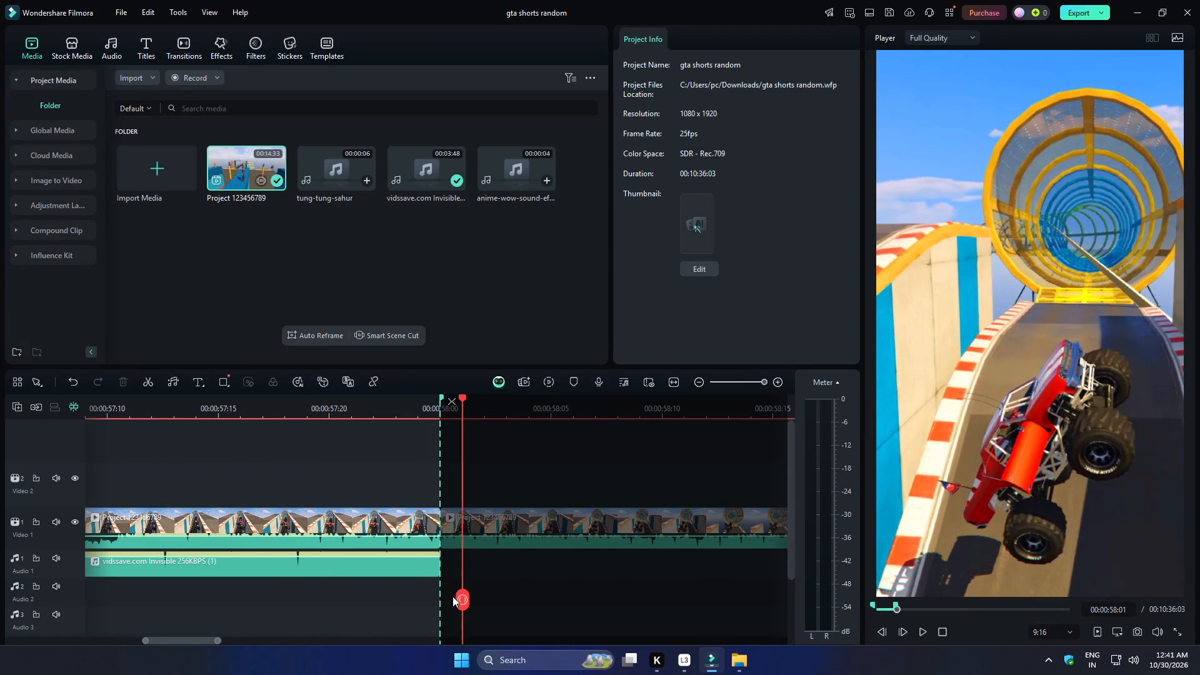
left_click_drag(452, 596, 441, 603)
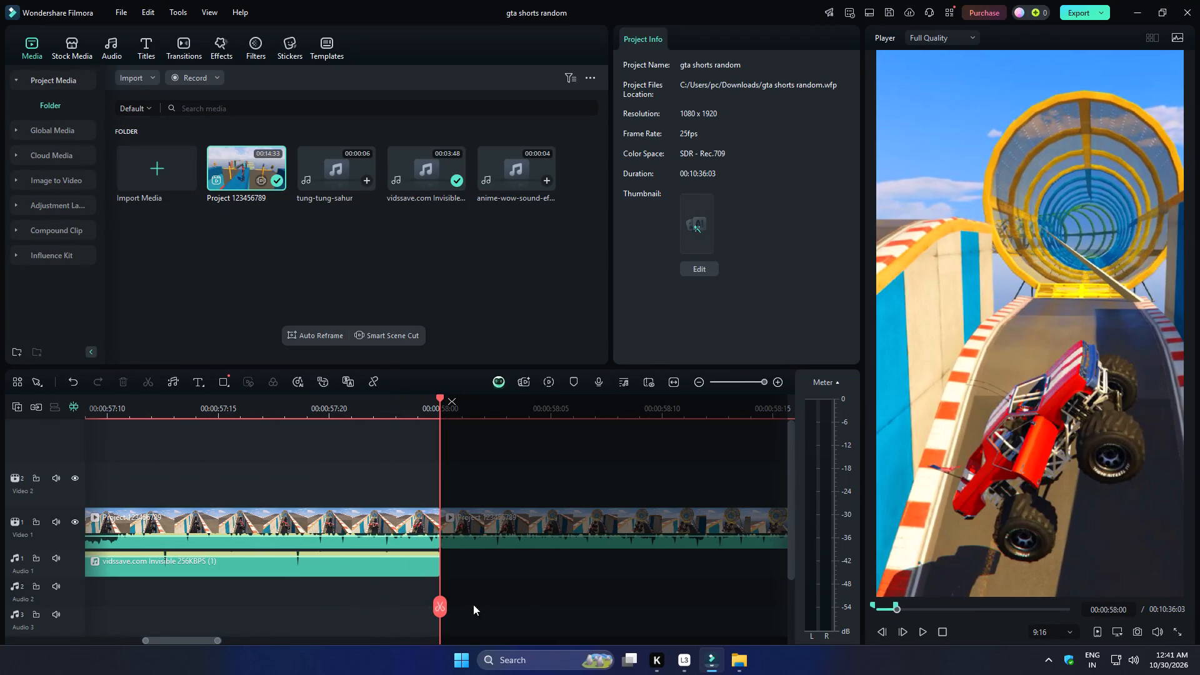
scroll(537, 604, "down", 20, "ctrl")
scroll(537, 604, "down", 20, "ctrl")
scroll(537, 604, "down", 5, "ctrl")
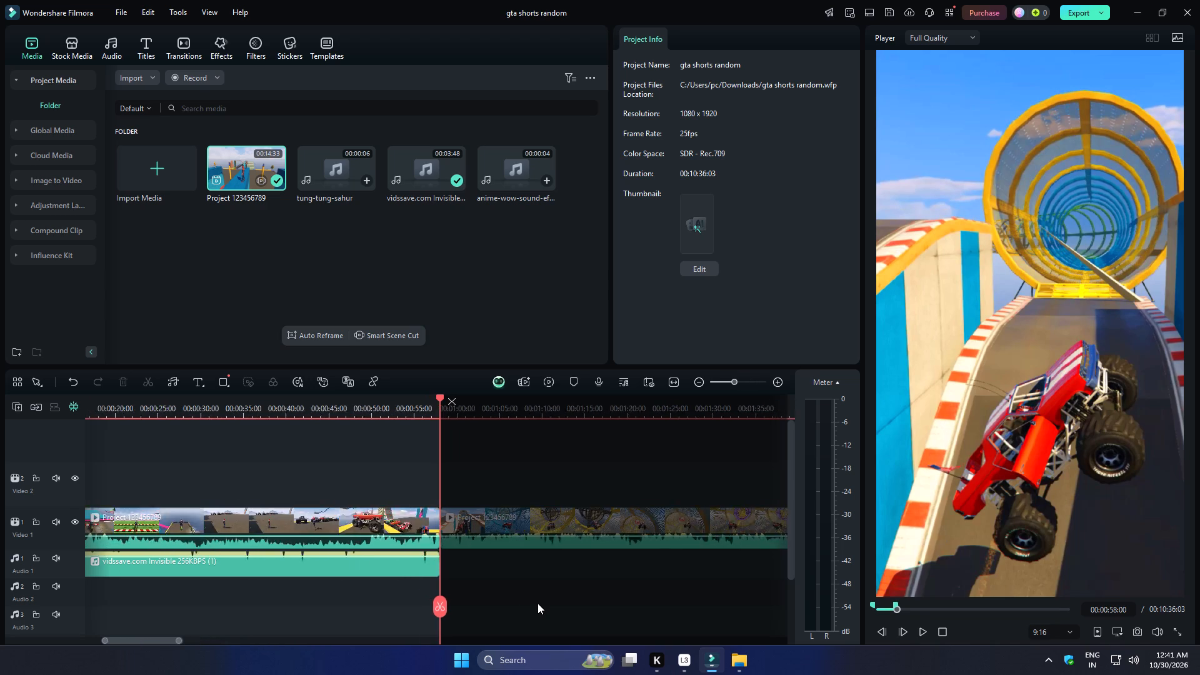
scroll(537, 603, "down", 11, "ctrl")
key("ctrl+s")
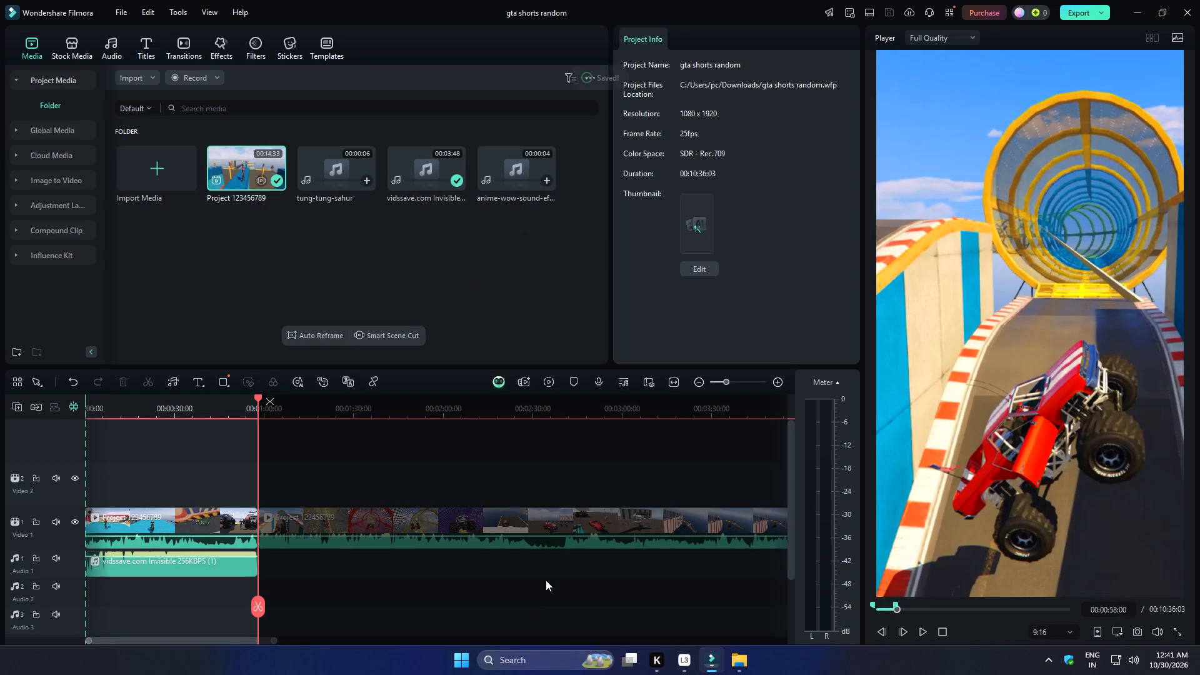
Export the fifth 58-second short as an MP4 named 5 at Higher quality, and close the finished export.
left_click(1087, 12)
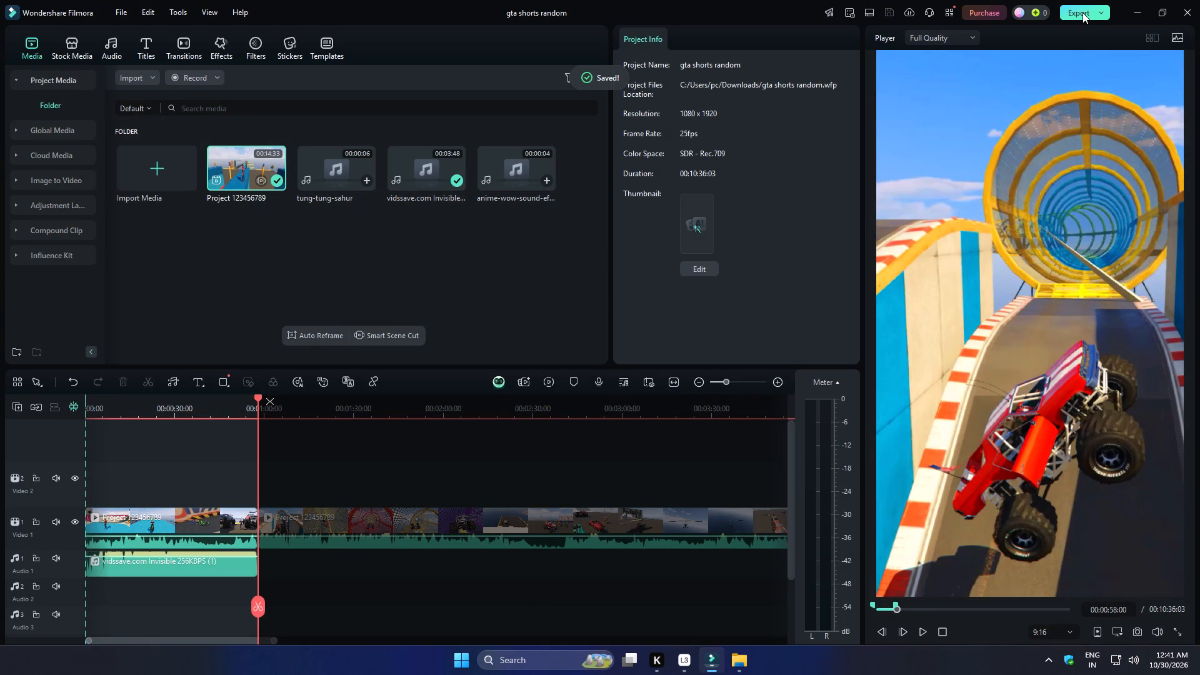
left_click_drag(661, 204, 551, 202)
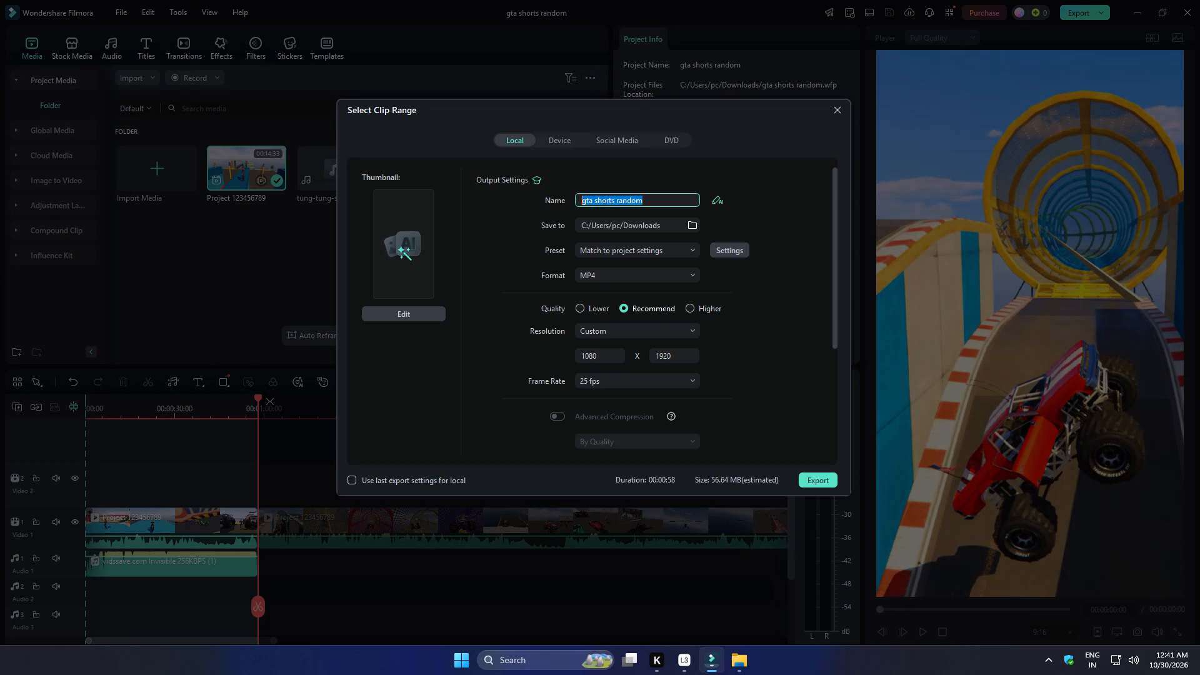
left_click_drag(551, 202, 531, 204)
key("5")
left_click(689, 308)
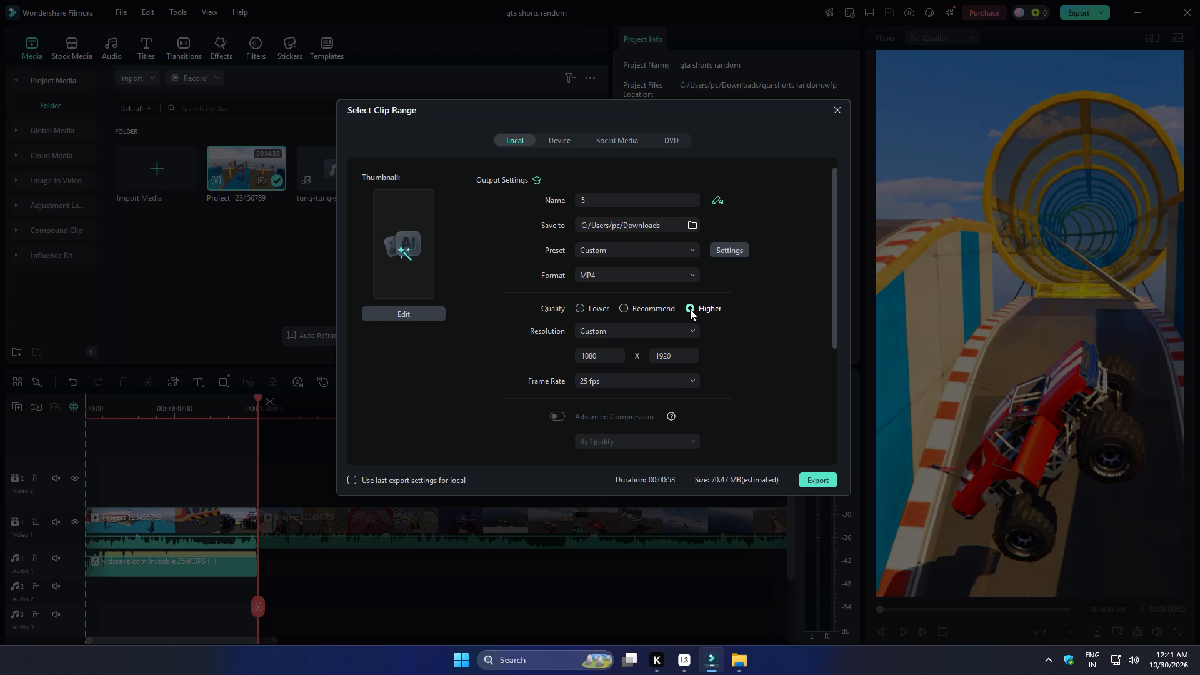
left_click(809, 480)
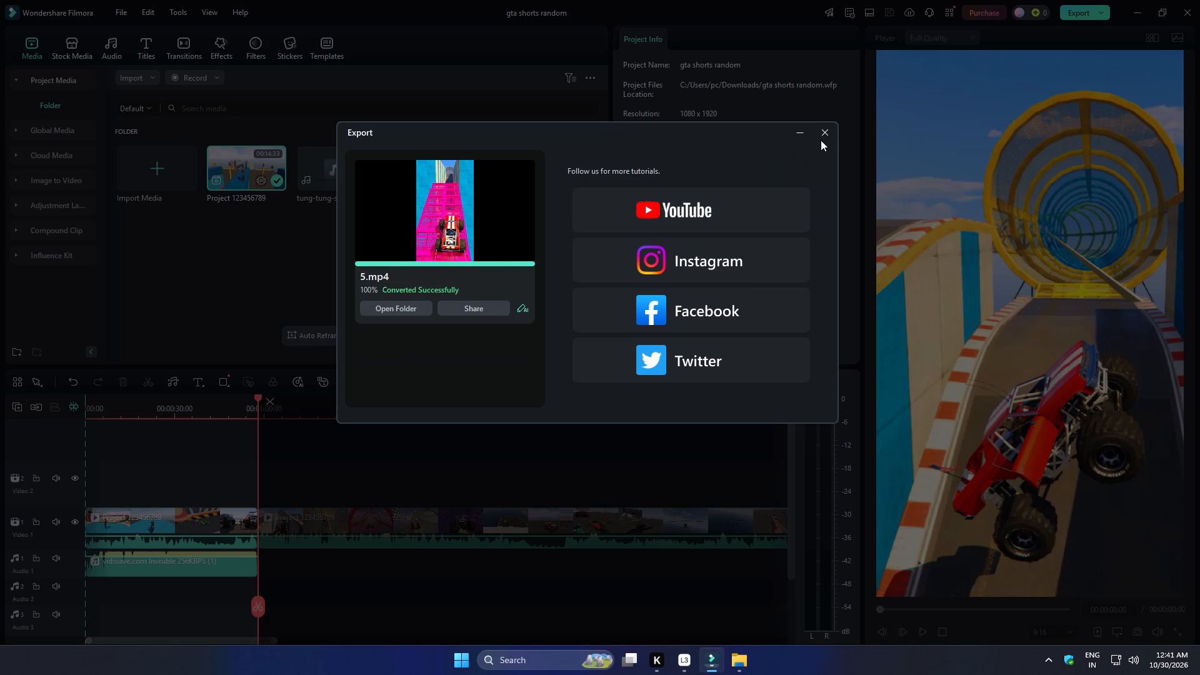
left_click(826, 132)
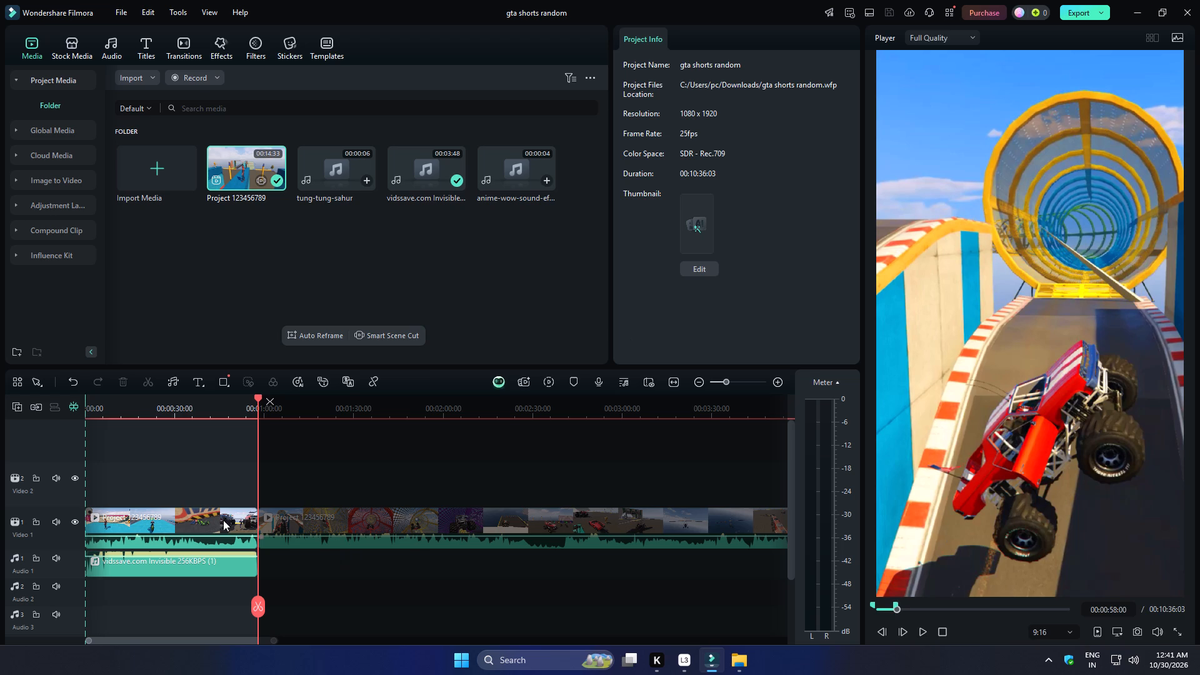
Delete the segment exported as 5, shift the remaining gameplay to the timeline start, and split it at 00:00:58:00.
left_click(213, 520)
key("Delete")
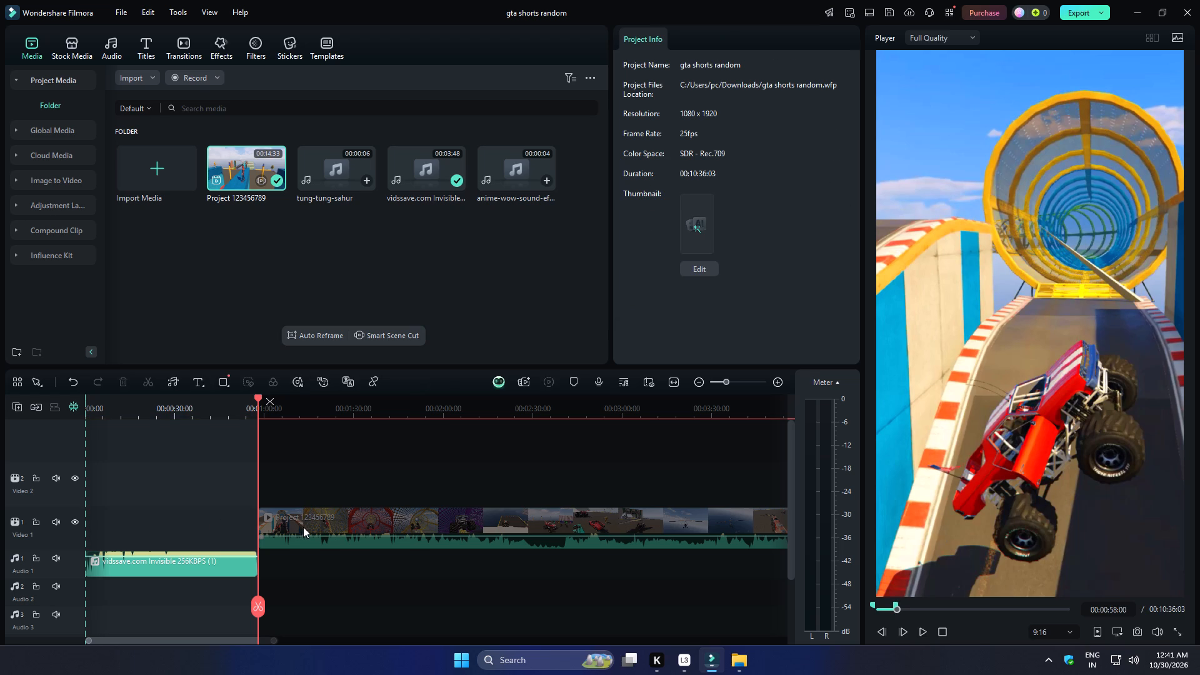
left_click_drag(316, 520, 56, 529)
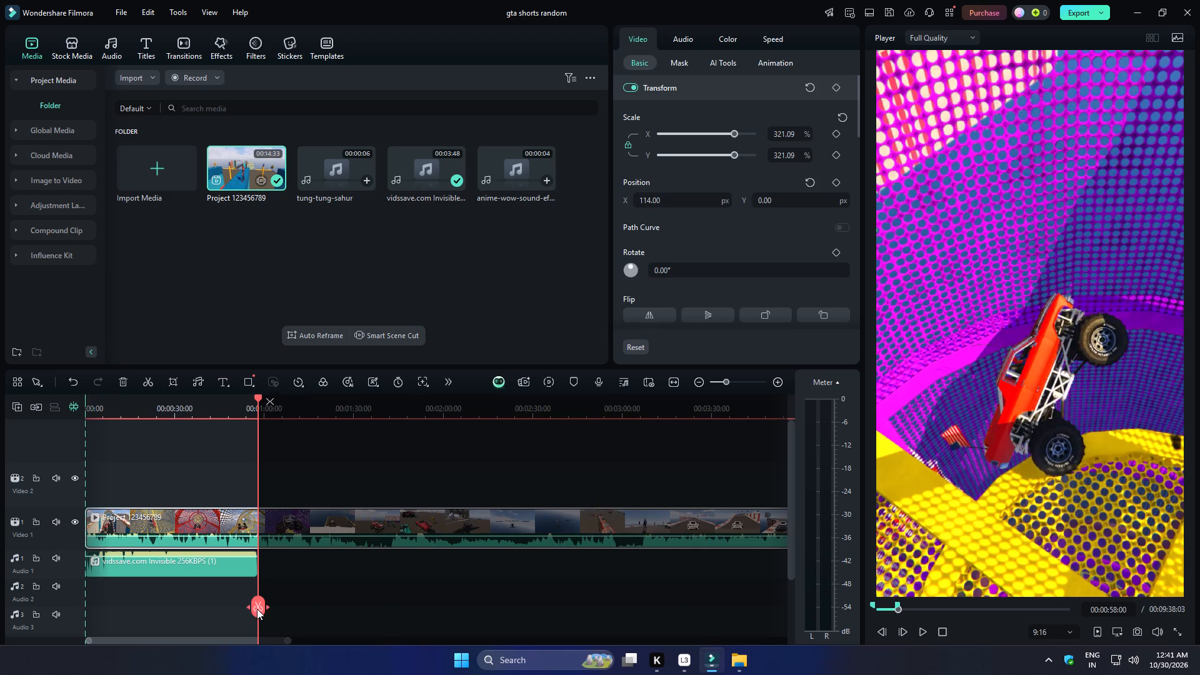
left_click(257, 609)
Export the sixth 58-second short as an MP4 named 6 at Higher quality, and close the finished export.
left_click(1079, 12)
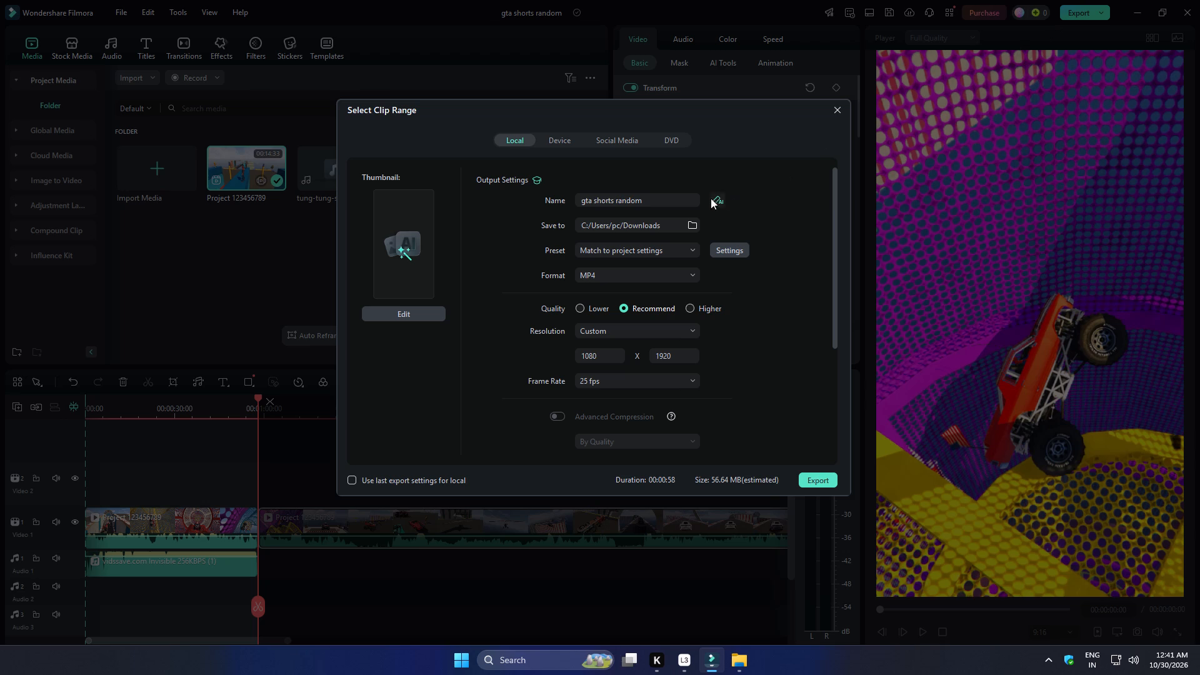
left_click_drag(675, 198, 542, 204)
key("6")
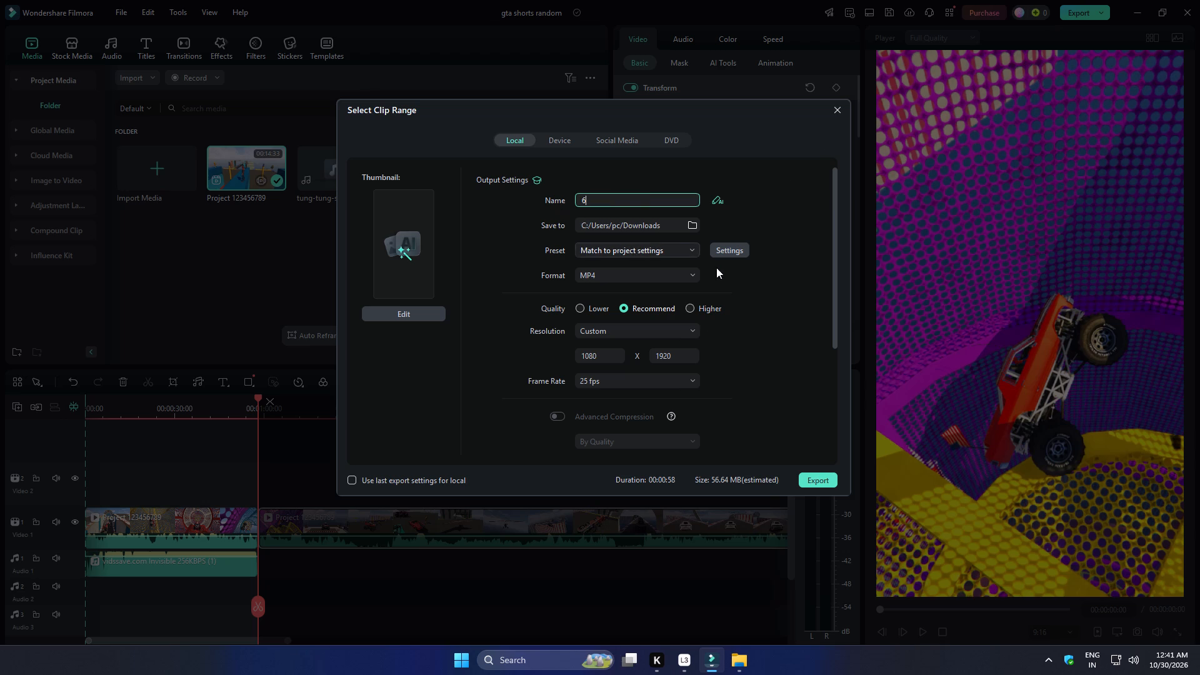
left_click(690, 307)
left_click(827, 483)
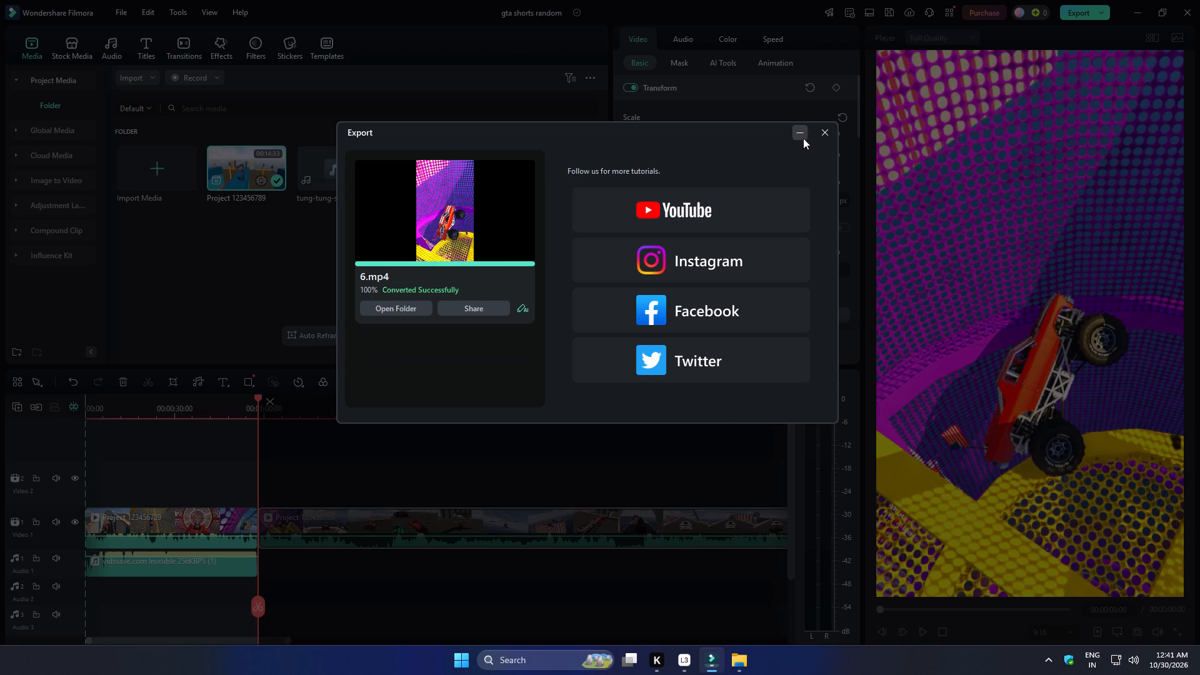
left_click(828, 132)
Delete the segment exported as 6, shift the remaining gameplay to the timeline start, and split it at 00:00:58:00.
left_click(221, 529)
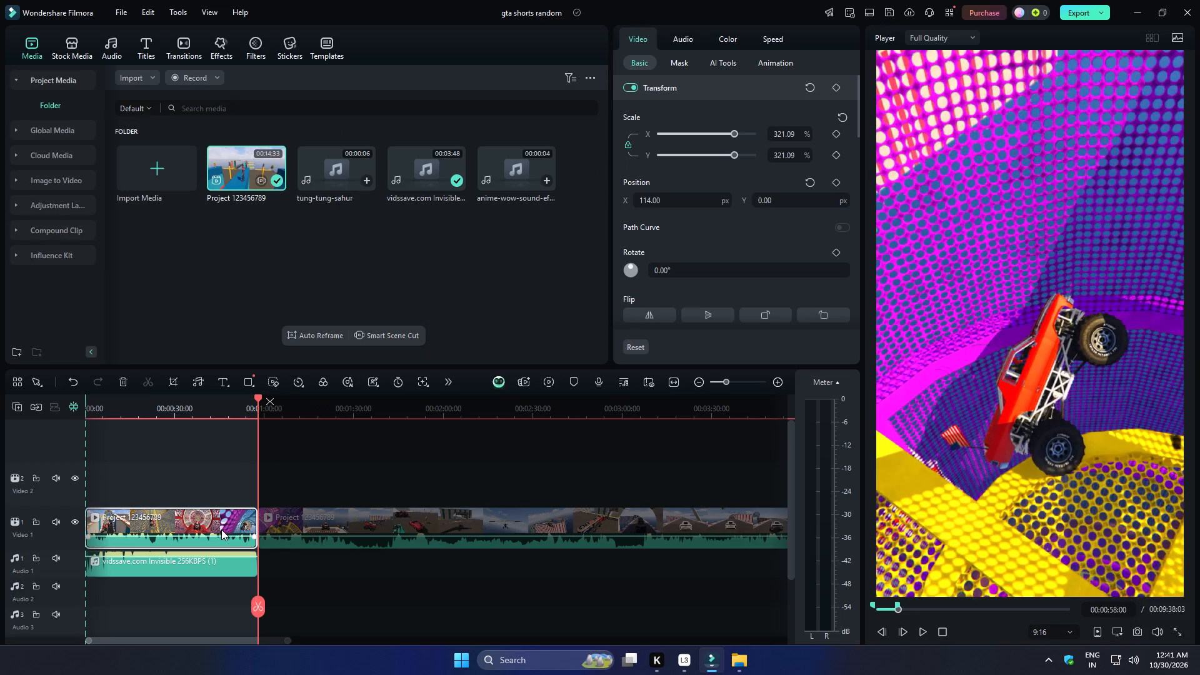
key("Delete")
left_click_drag(310, 522, 232, 532)
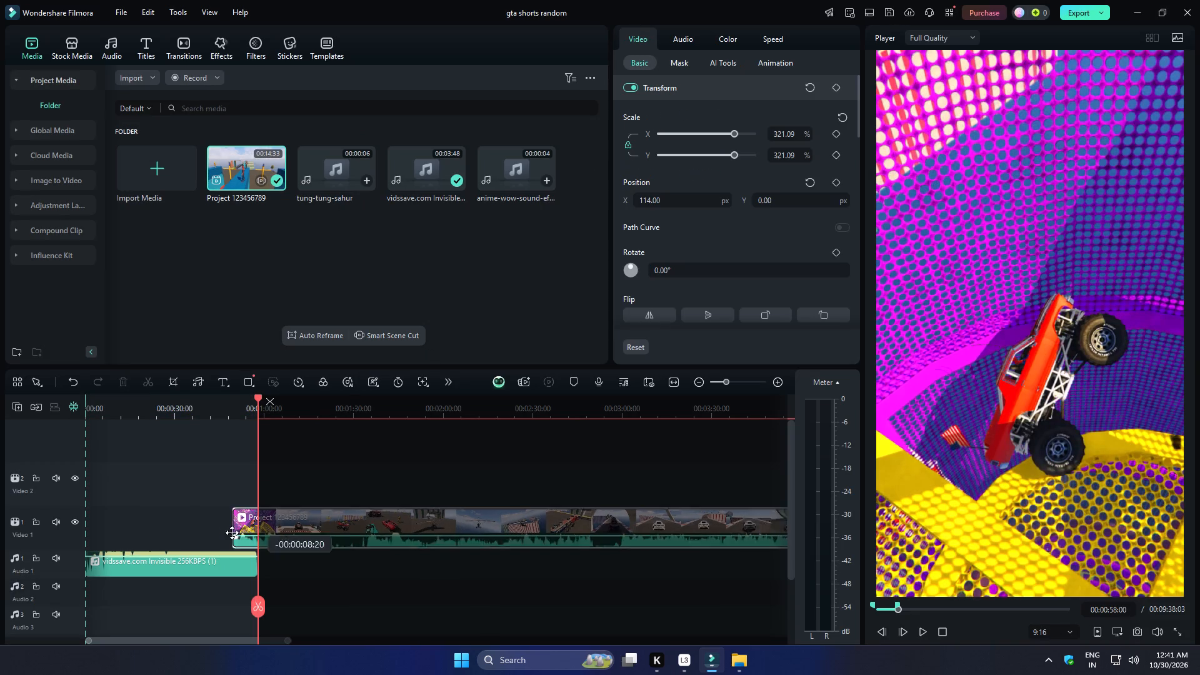
left_click_drag(232, 532, 52, 524)
left_click(260, 605)
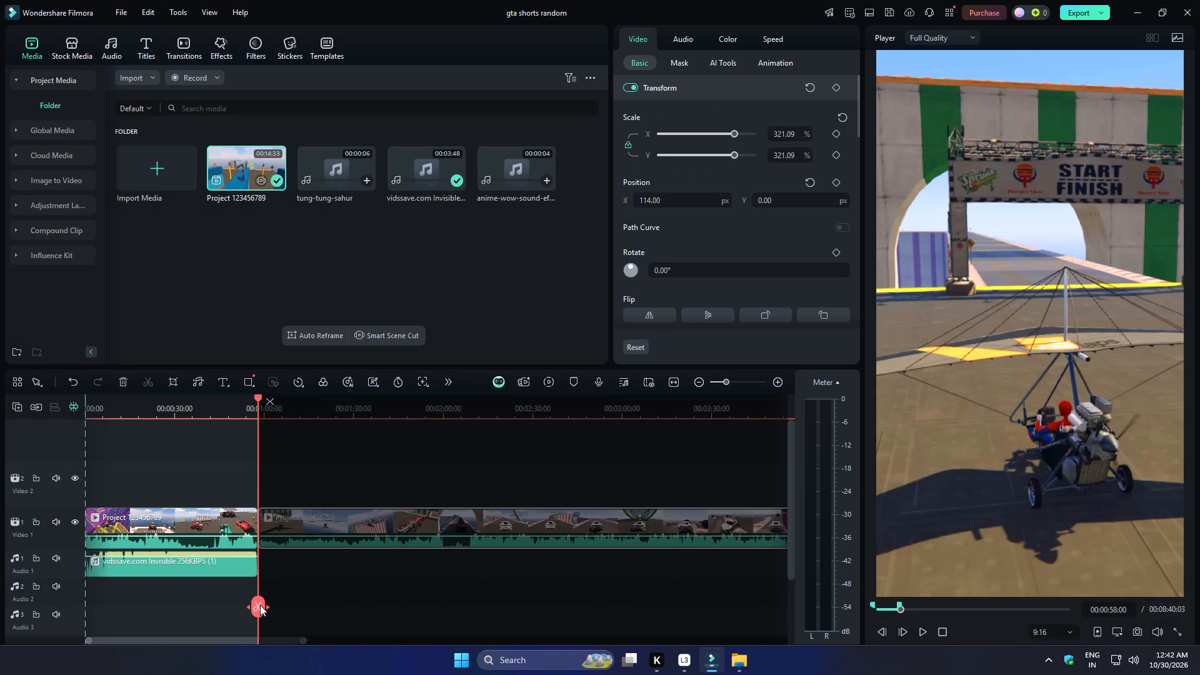
Export the seventh 58-second short as an MP4 named 7 at Higher quality, and close the finished export.
left_click(1088, 14)
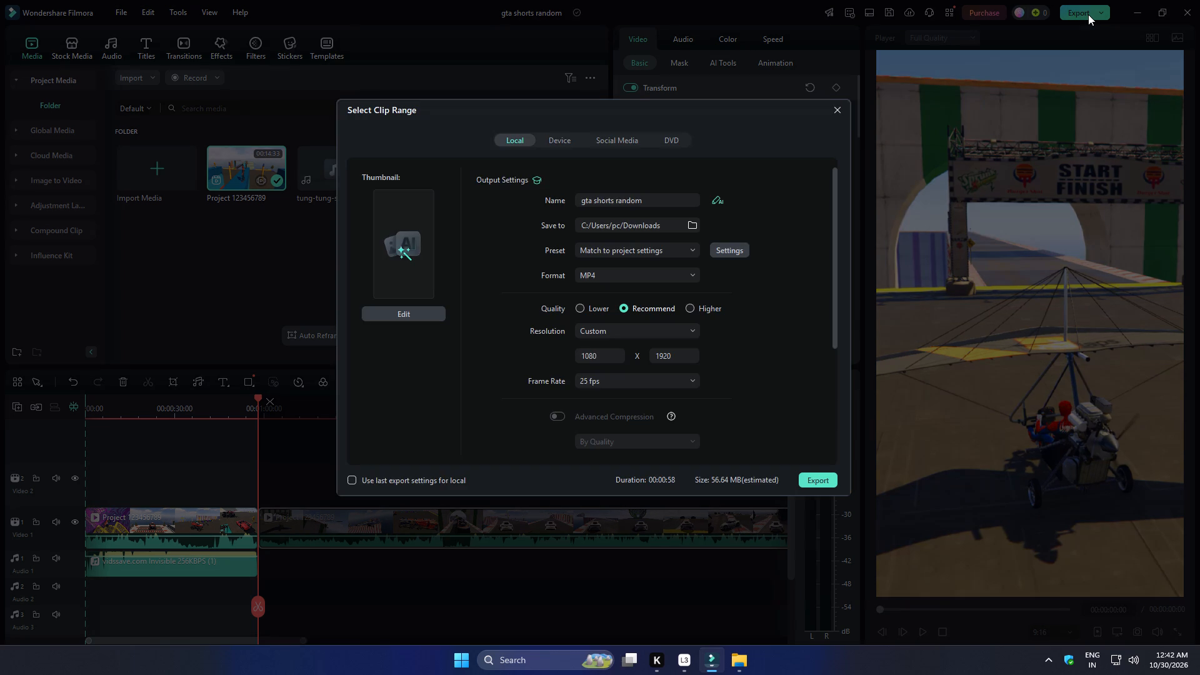
left_click_drag(656, 202, 566, 196)
key("7")
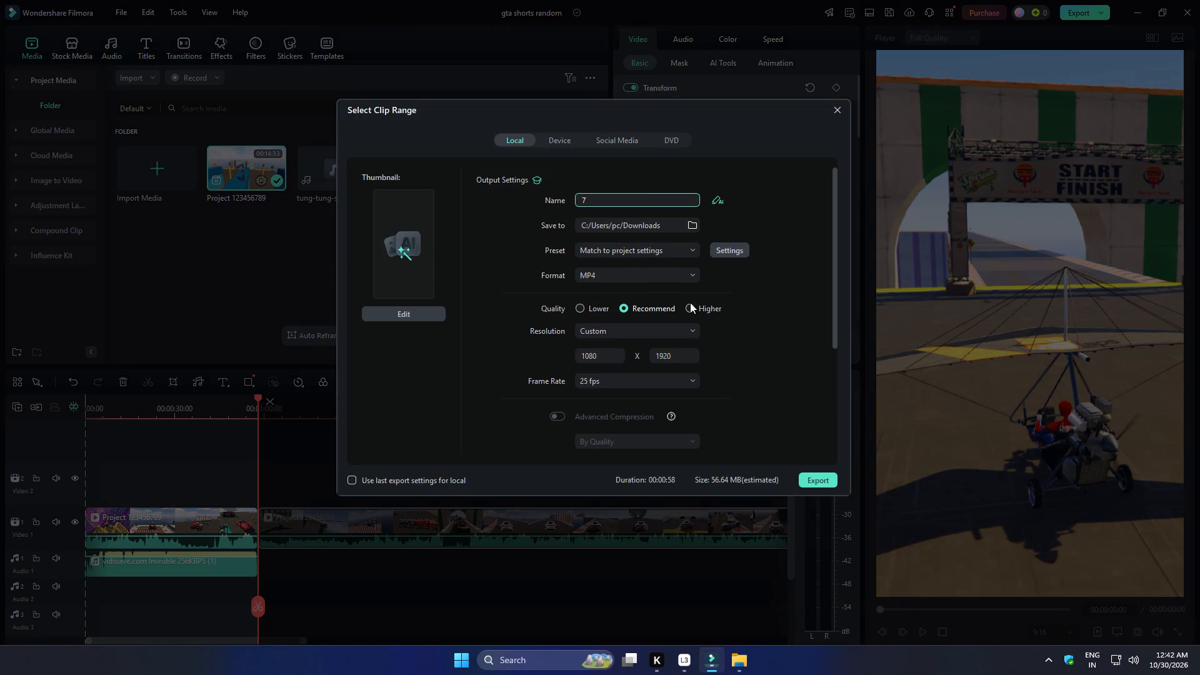
left_click(690, 307)
left_click(826, 474)
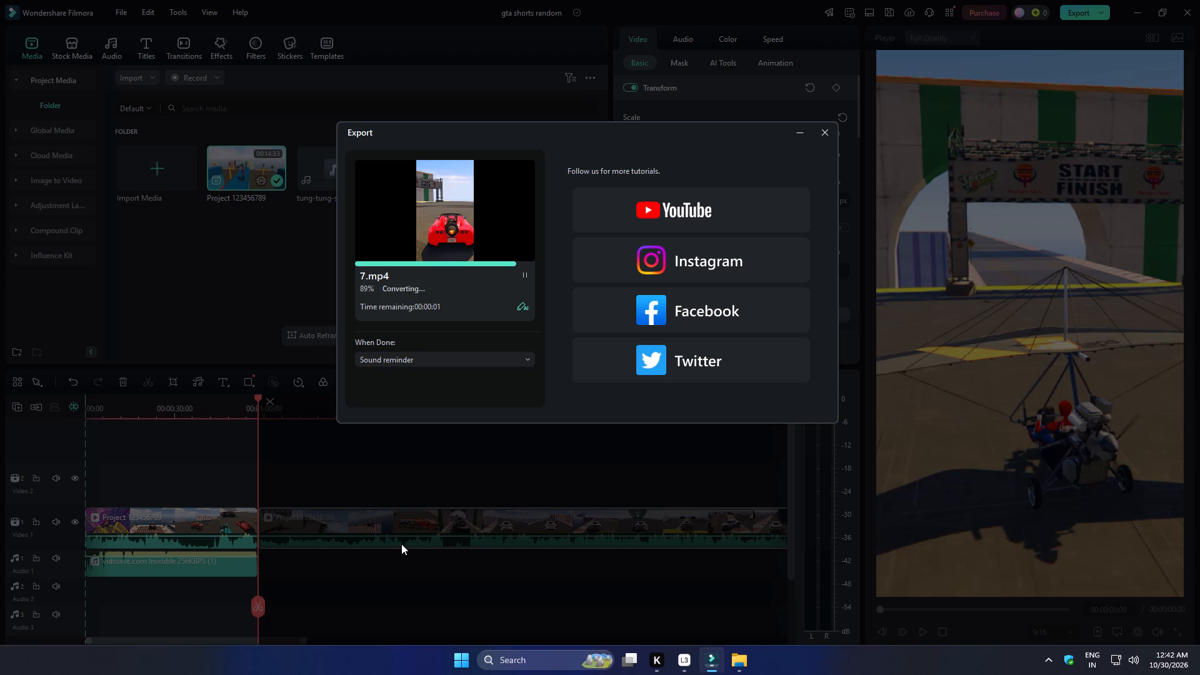
left_click(828, 129)
Delete the segment exported as 7, shift the remaining gameplay to the timeline start, and split it at 00:00:58:00.
left_click(229, 519)
key("7")
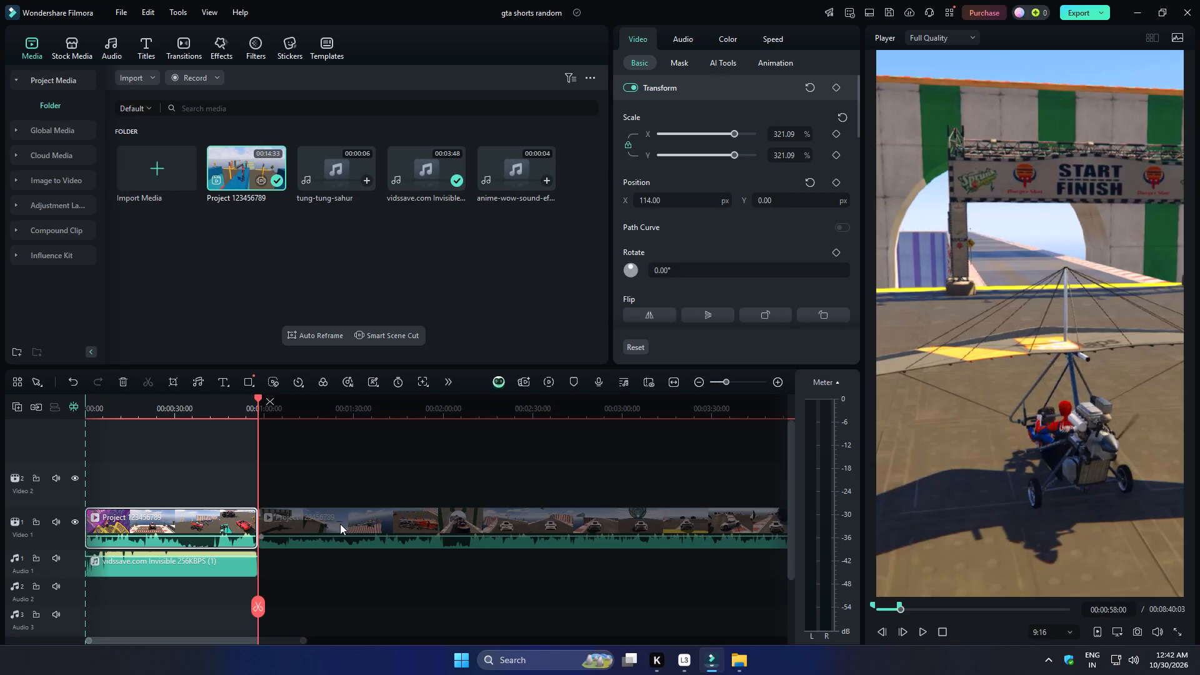
key("Delete")
left_click_drag(342, 523, 0, 526)
left_click(259, 599)
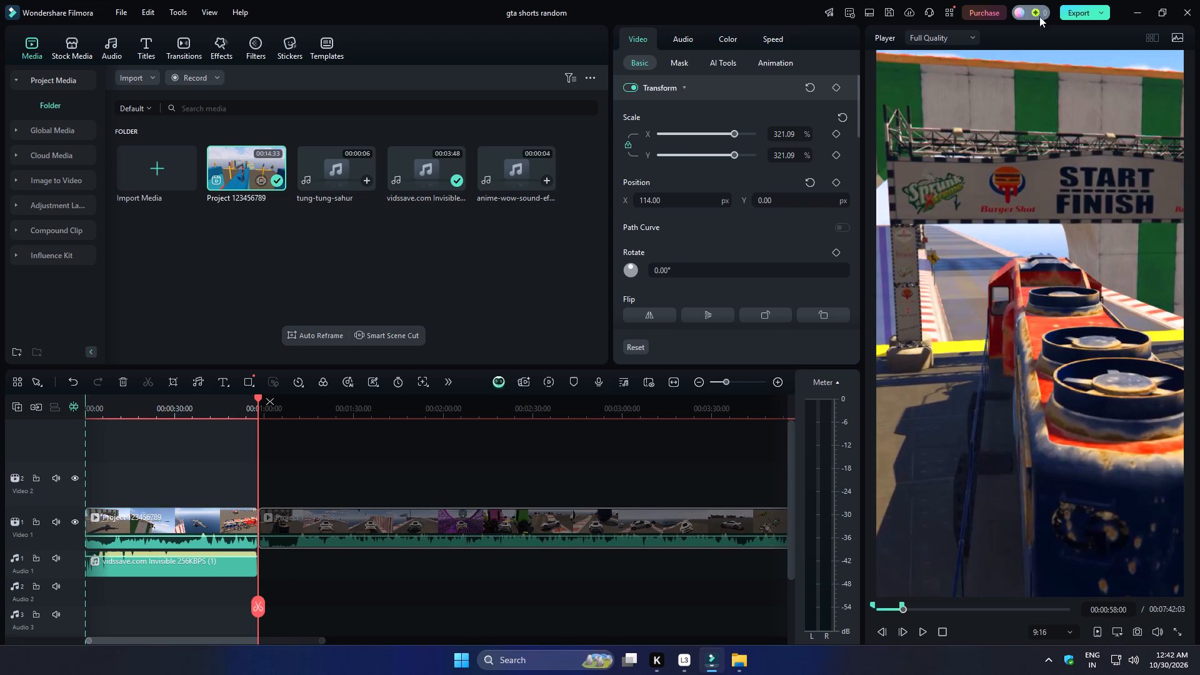
Export the eighth 58-second short as an MP4 named 8 at Higher quality, and close the finished export.
left_click(1077, 12)
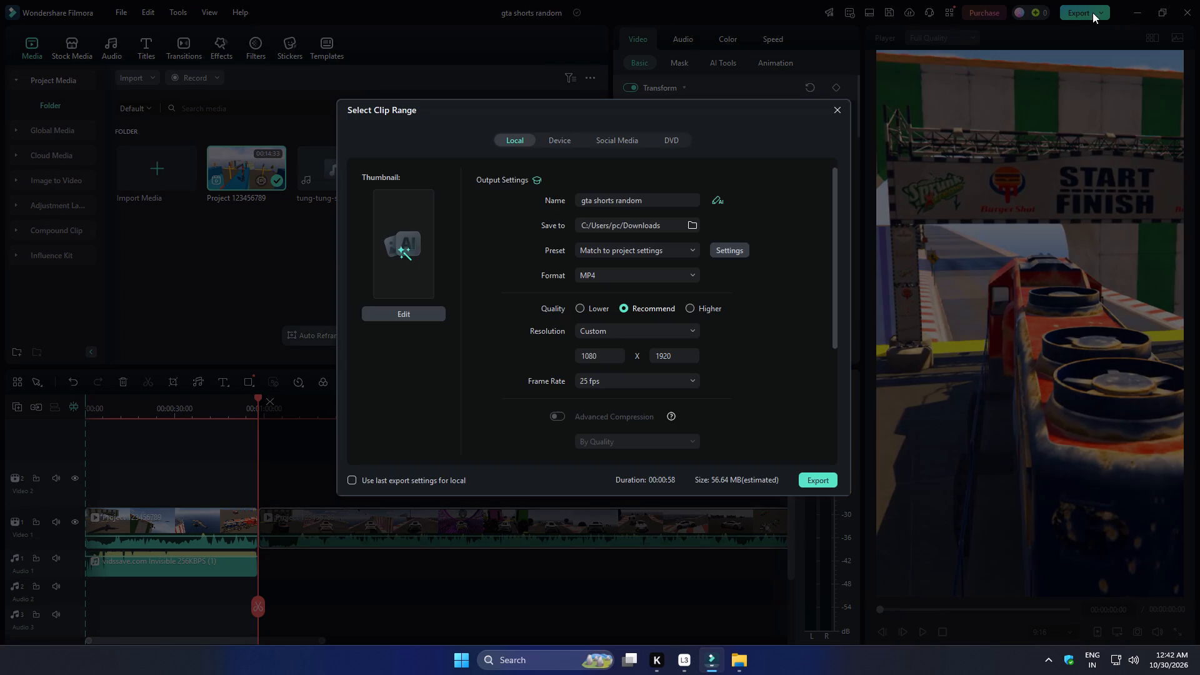
left_click_drag(674, 199, 546, 202)
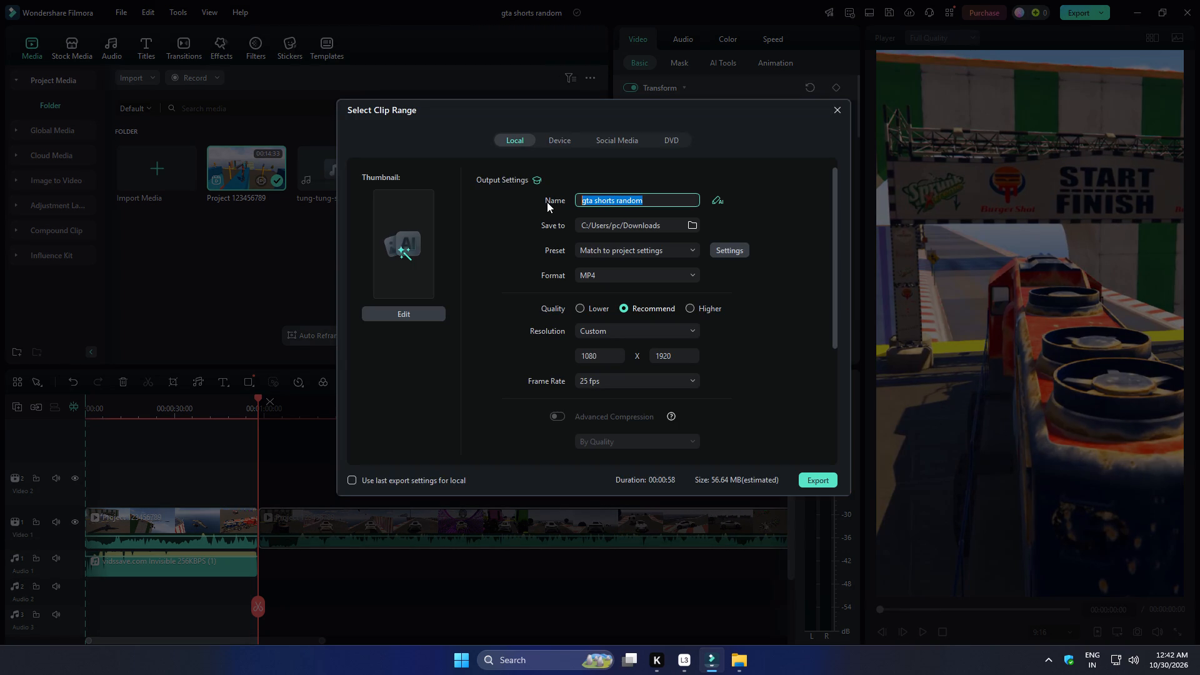
key("8")
left_click(690, 304)
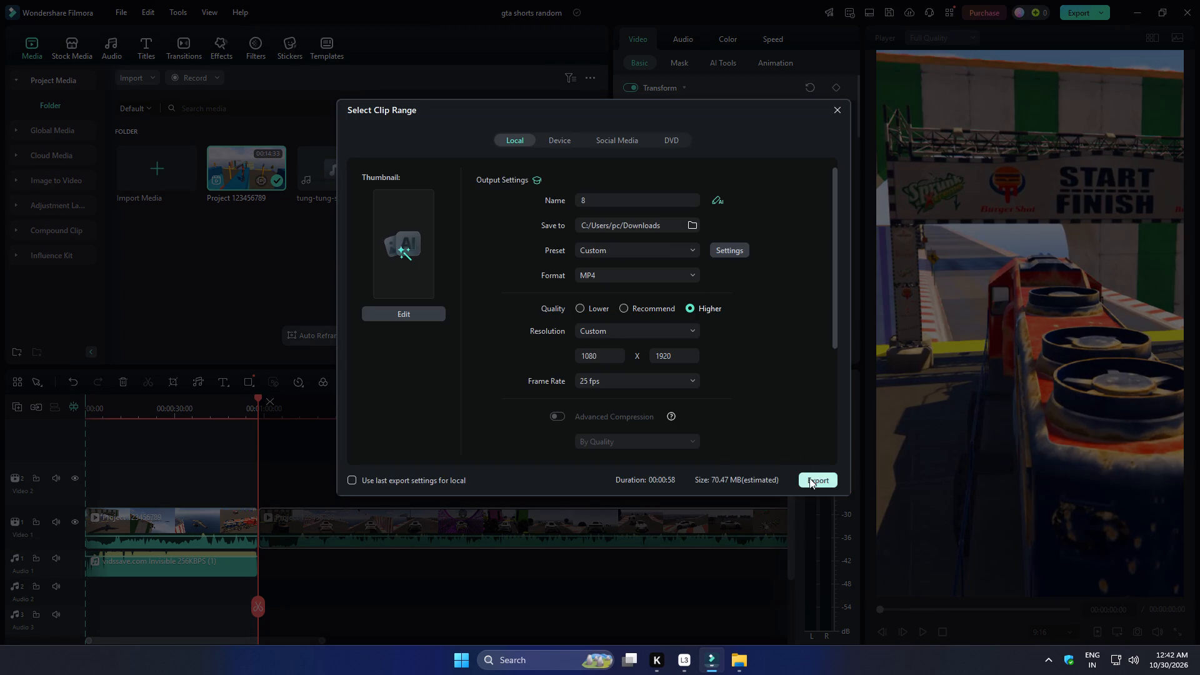
left_click(815, 485)
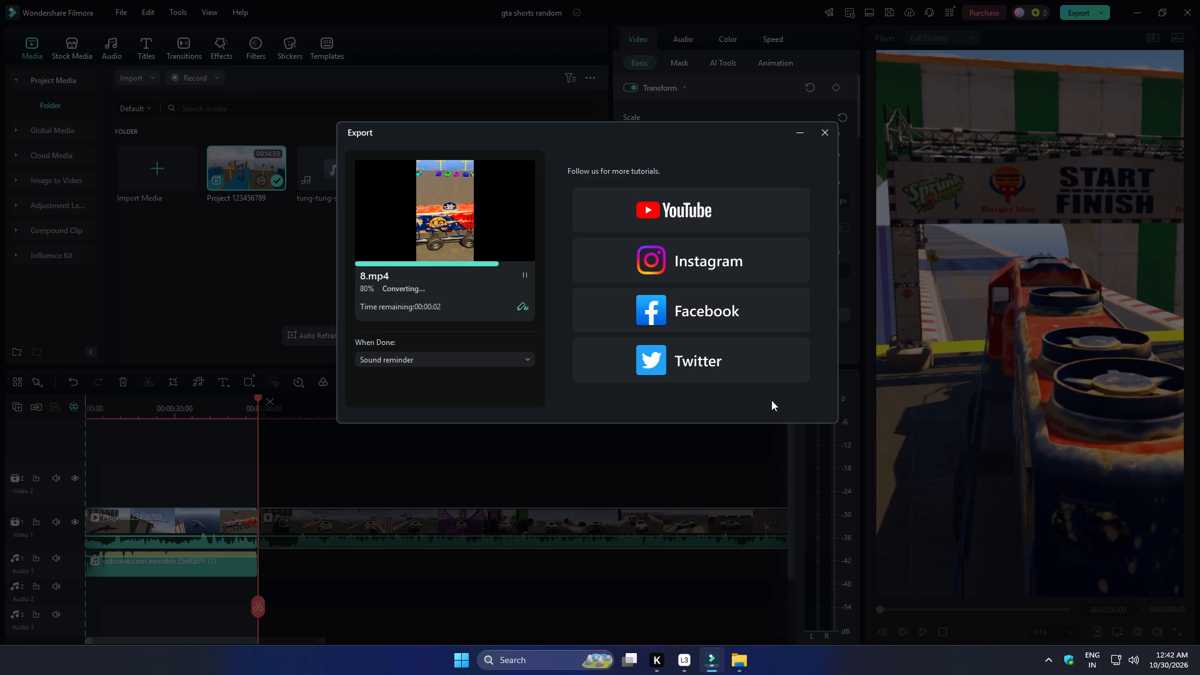
left_click(823, 129)
Delete the segment exported as 8, shift the remaining gameplay to the timeline start, and split it at 00:00:58:00.
left_click(214, 530)
key("8")
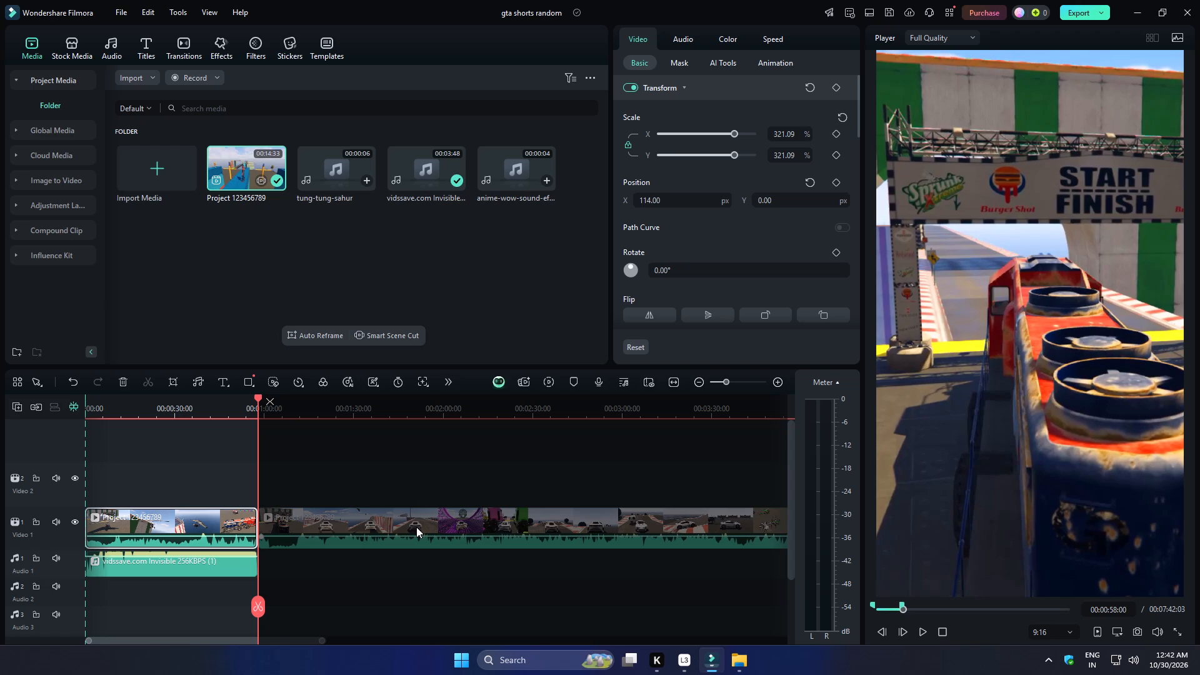
key("Delete")
left_click_drag(416, 527, 47, 529)
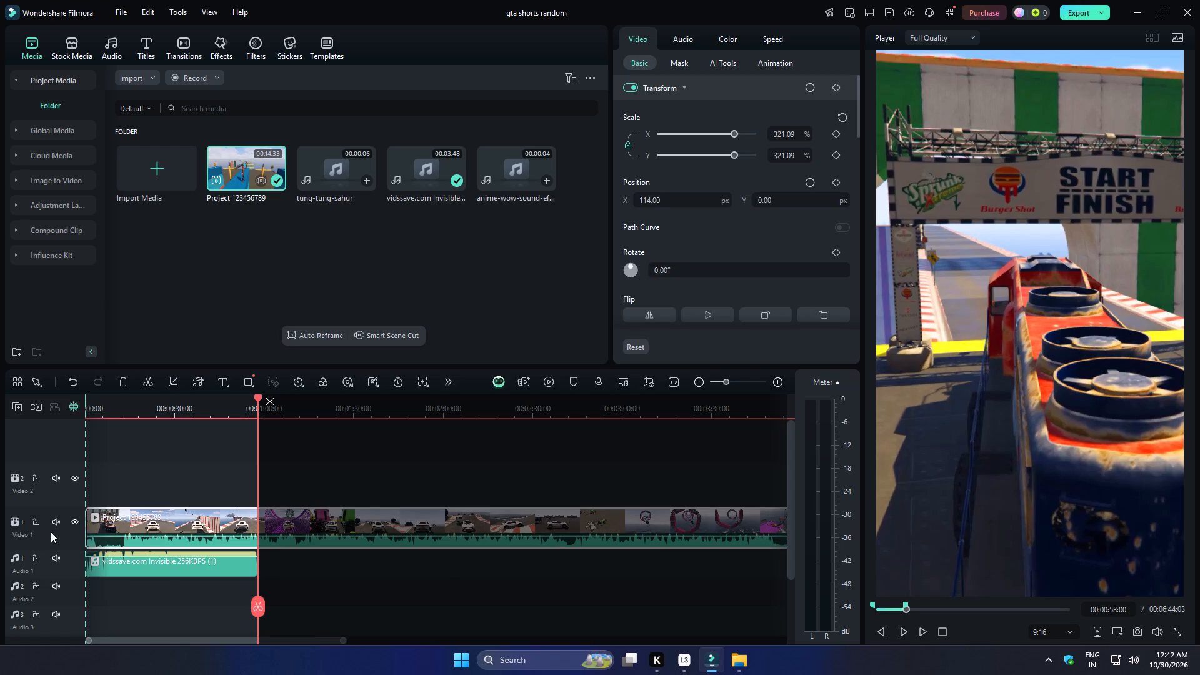
left_click(257, 607)
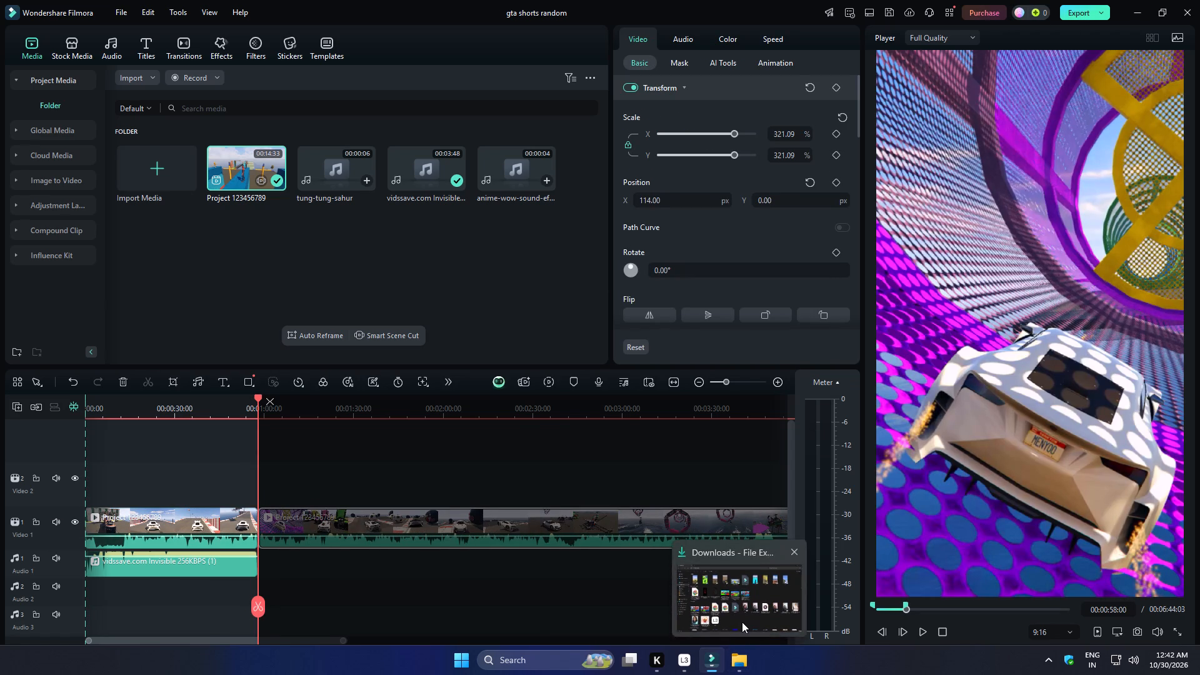
Switch to File Explorer, refresh the Downloads folder to check the exported shorts, and return to Filmora.
left_click(742, 622)
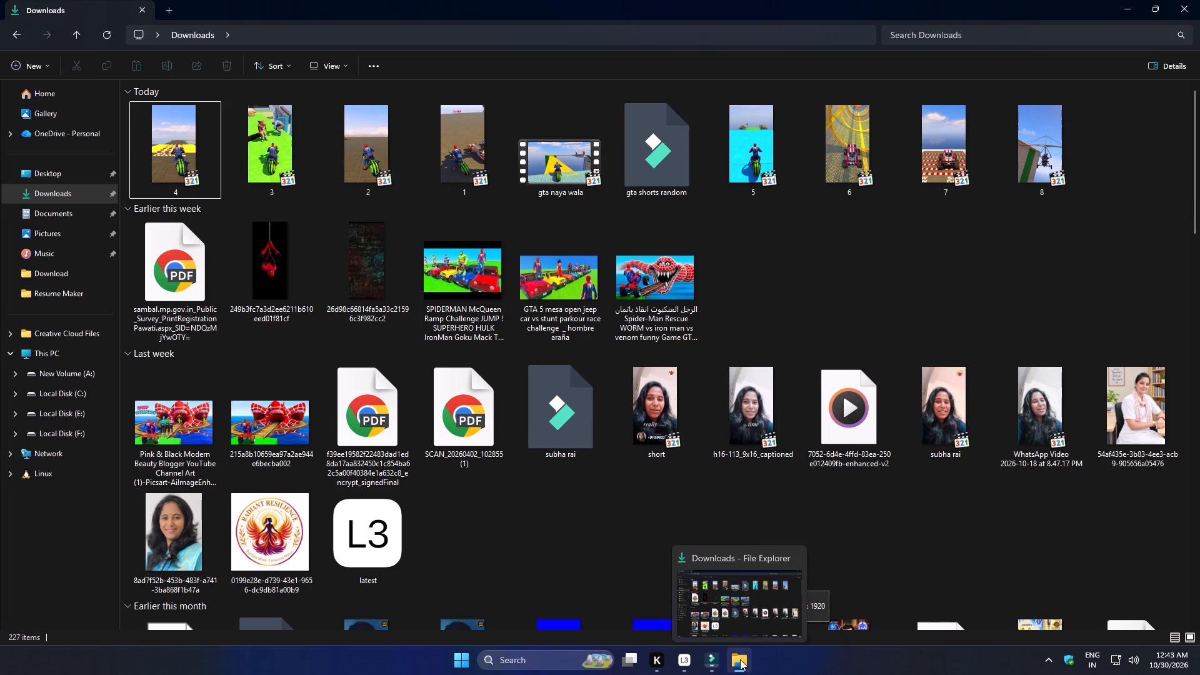
left_click(110, 37)
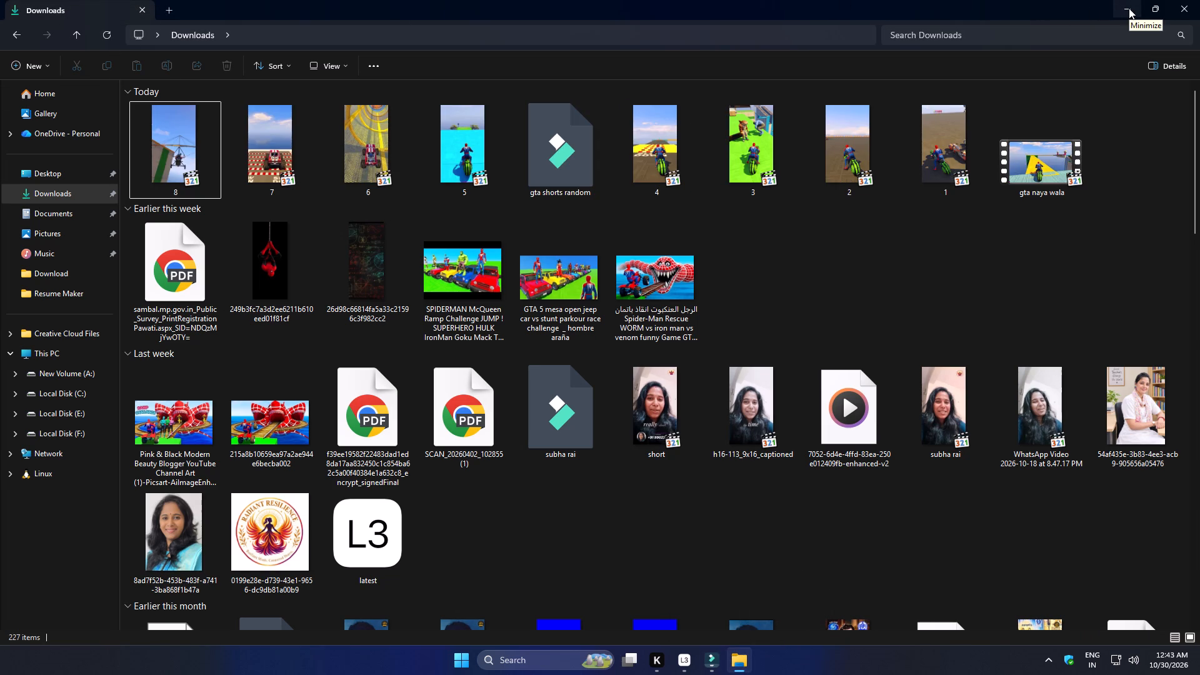
left_click(1129, 8)
left_click(742, 658)
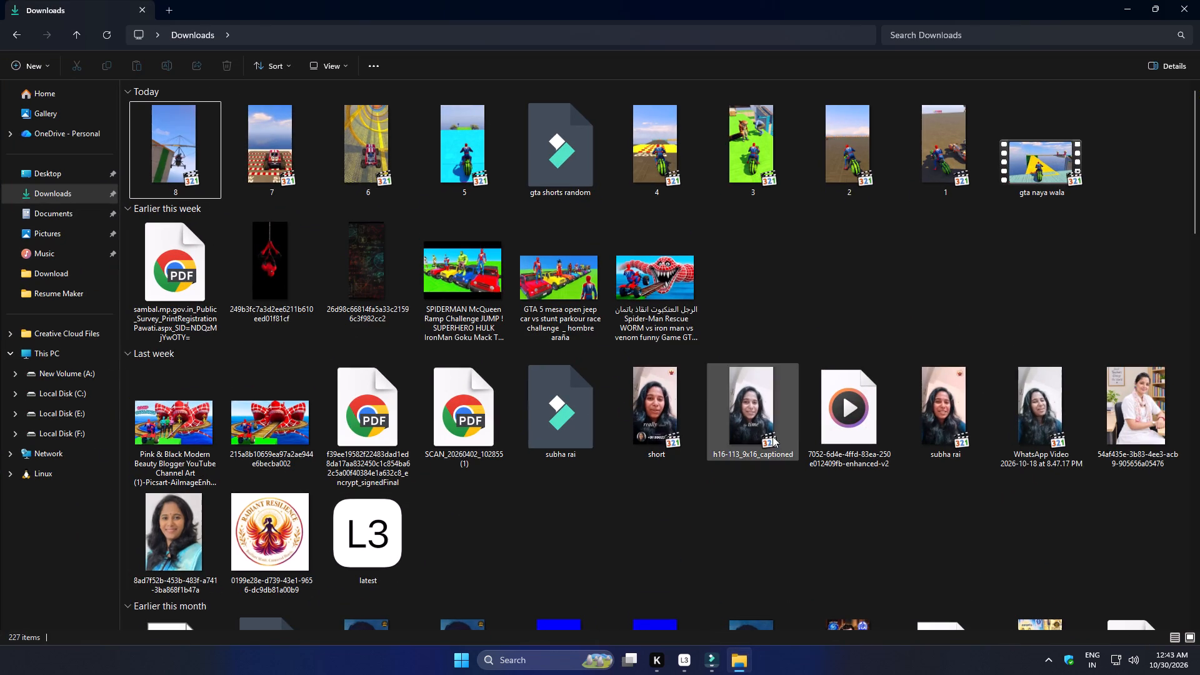
left_click(704, 666)
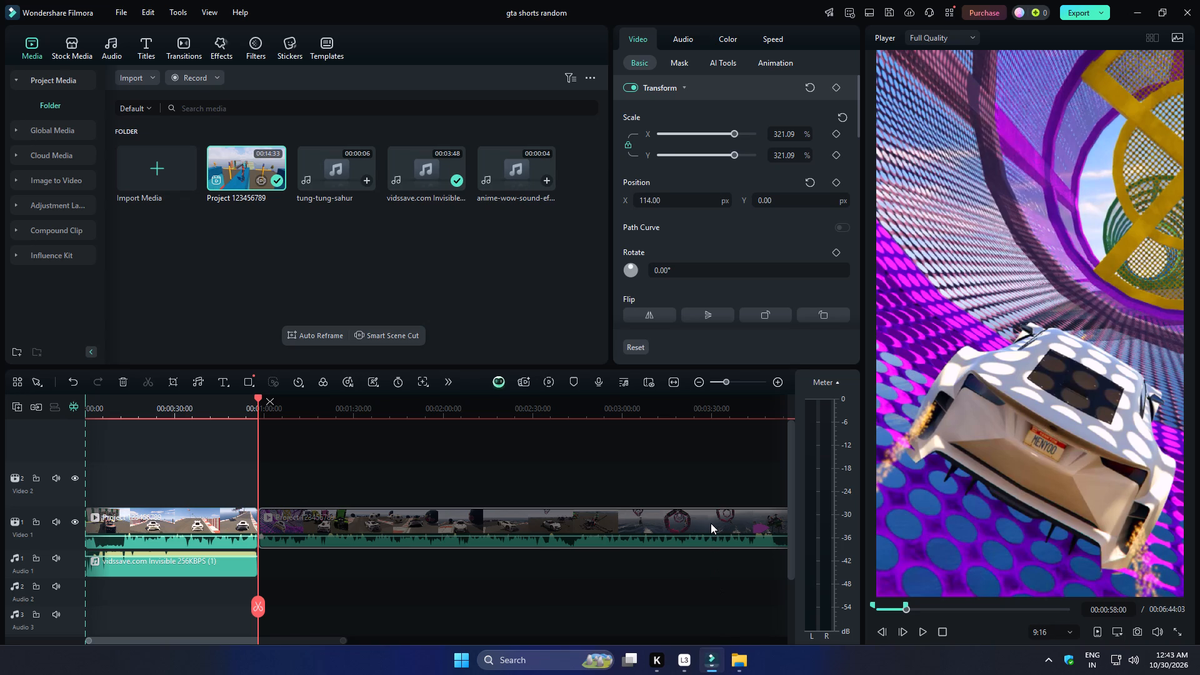
Export the ninth 58-second short as an MP4 named 9 at Higher quality, and close the finished export.
left_click(1081, 13)
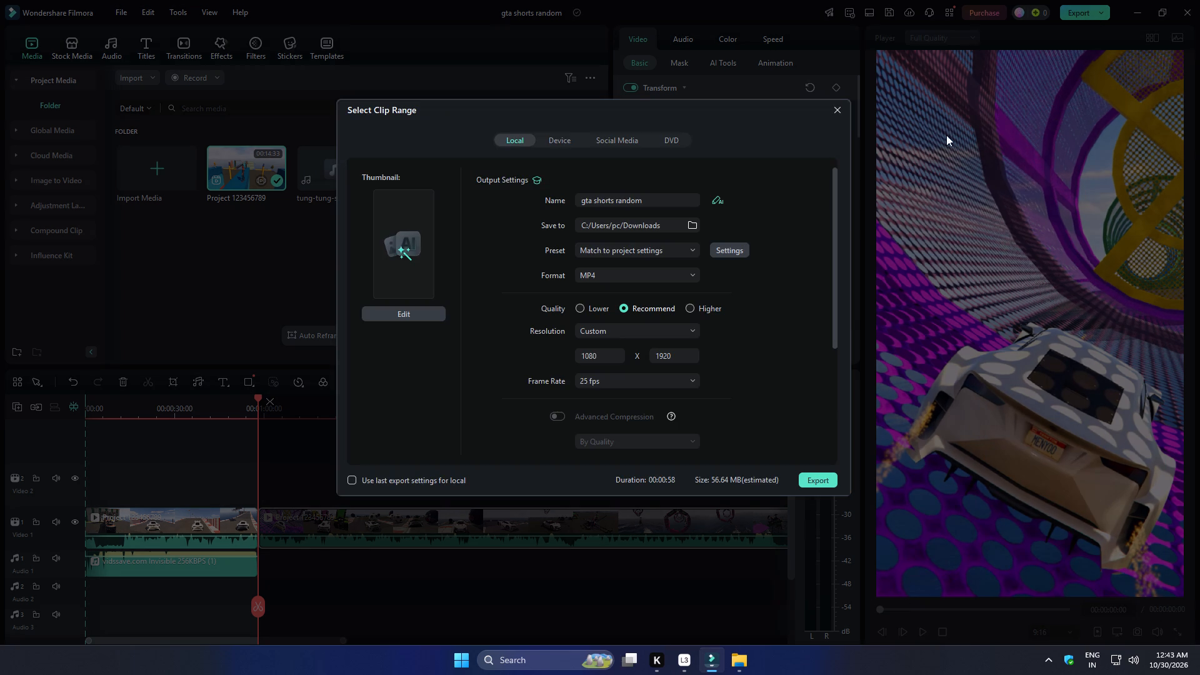
left_click_drag(649, 201, 536, 201)
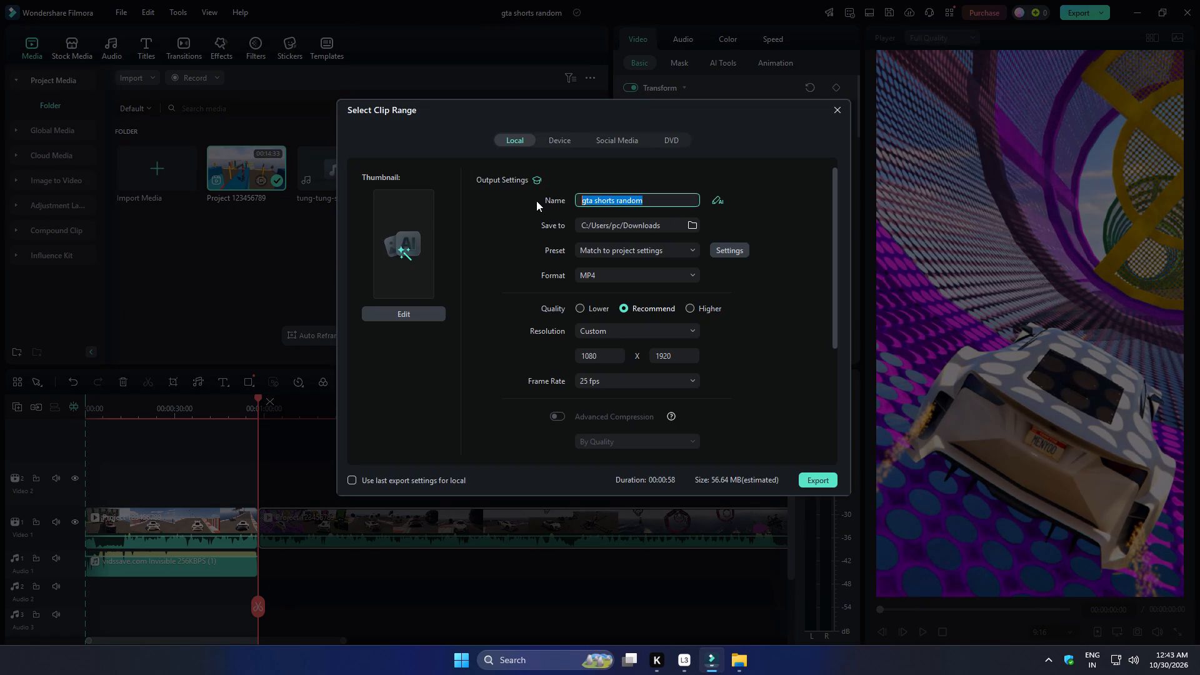
key("9")
left_click(686, 307)
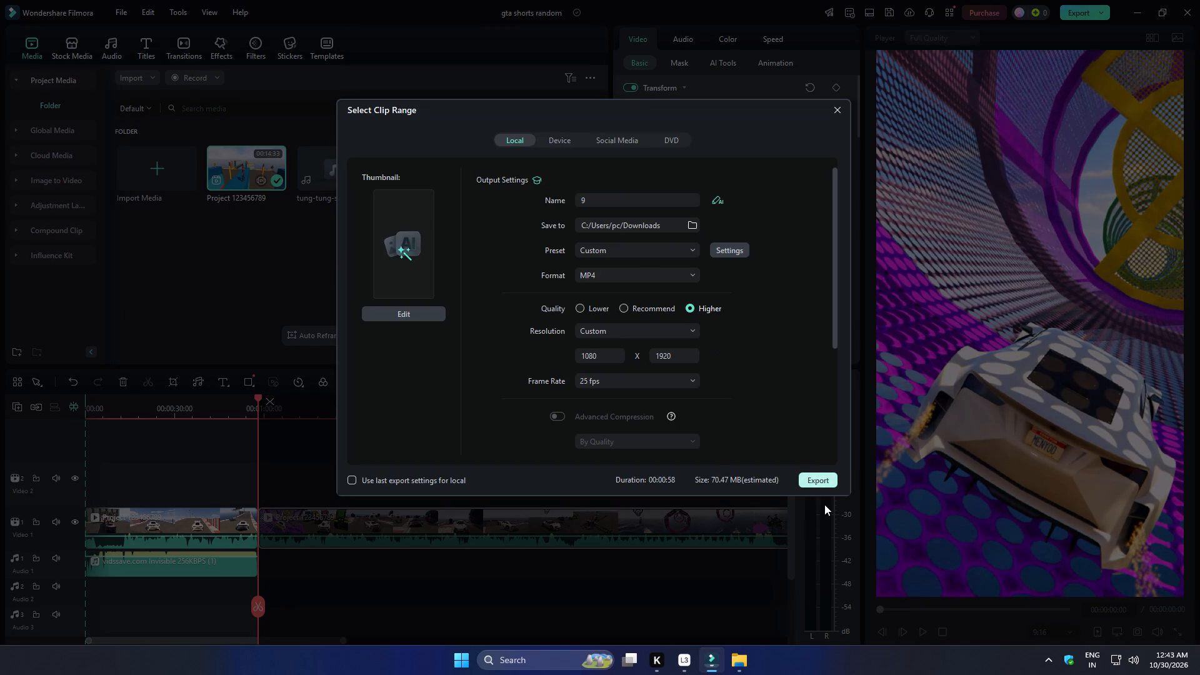
left_click(823, 481)
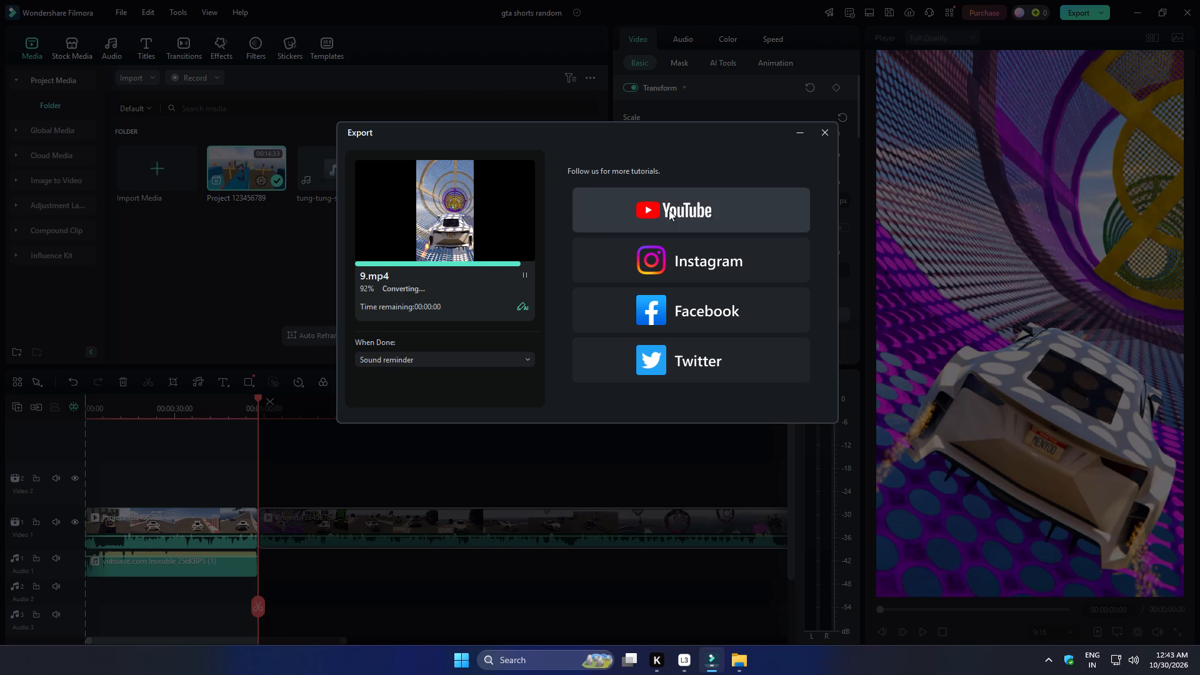
left_click(824, 132)
Delete the segment exported as 9, shift the remaining gameplay to the timeline start, and split it at 00:00:58:00.
left_click(241, 517)
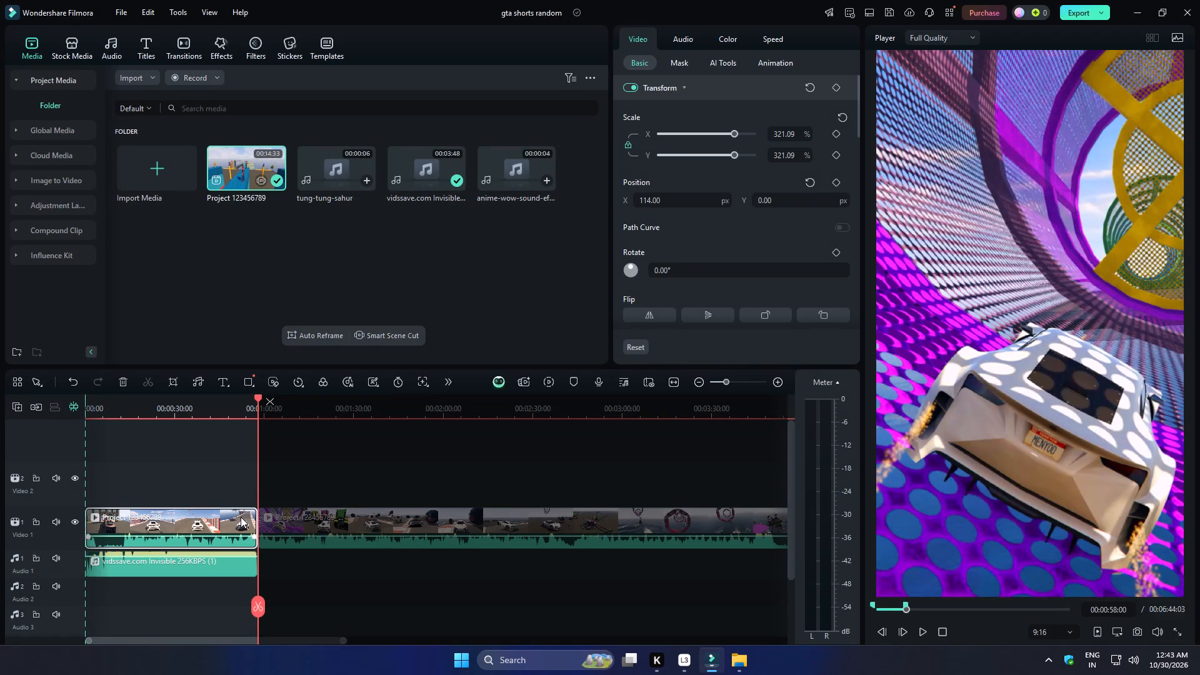
key("Delete")
left_click_drag(302, 510, 5, 515)
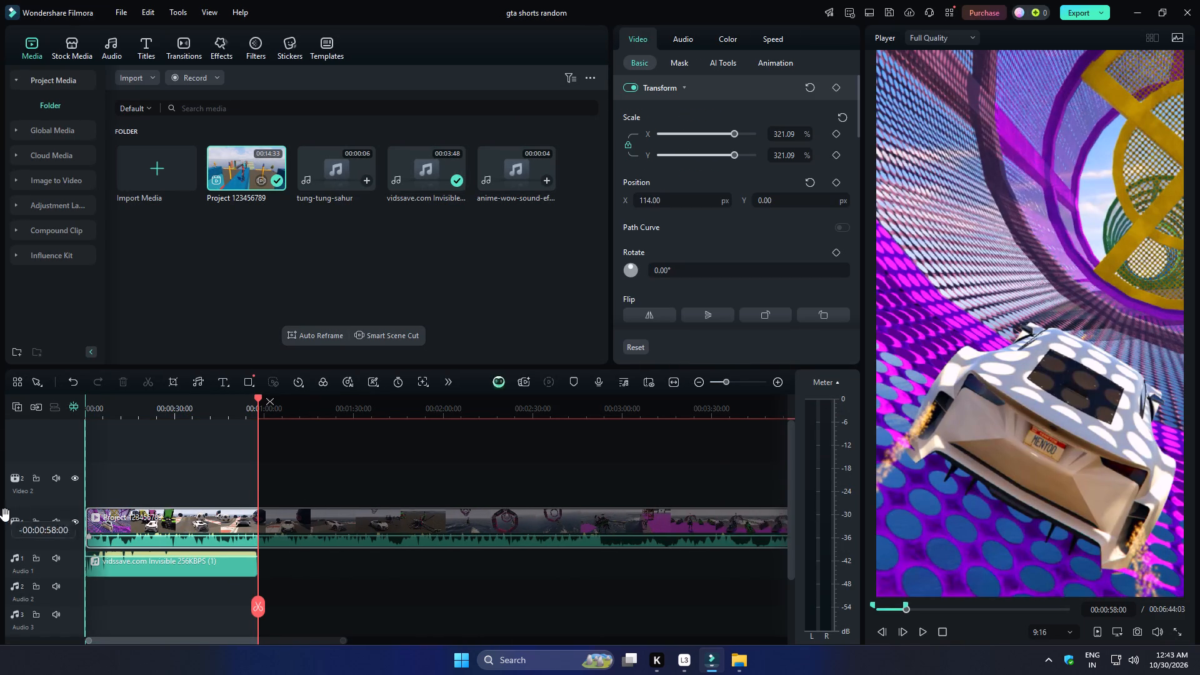
left_click_drag(5, 515, 0, 516)
left_click(255, 606)
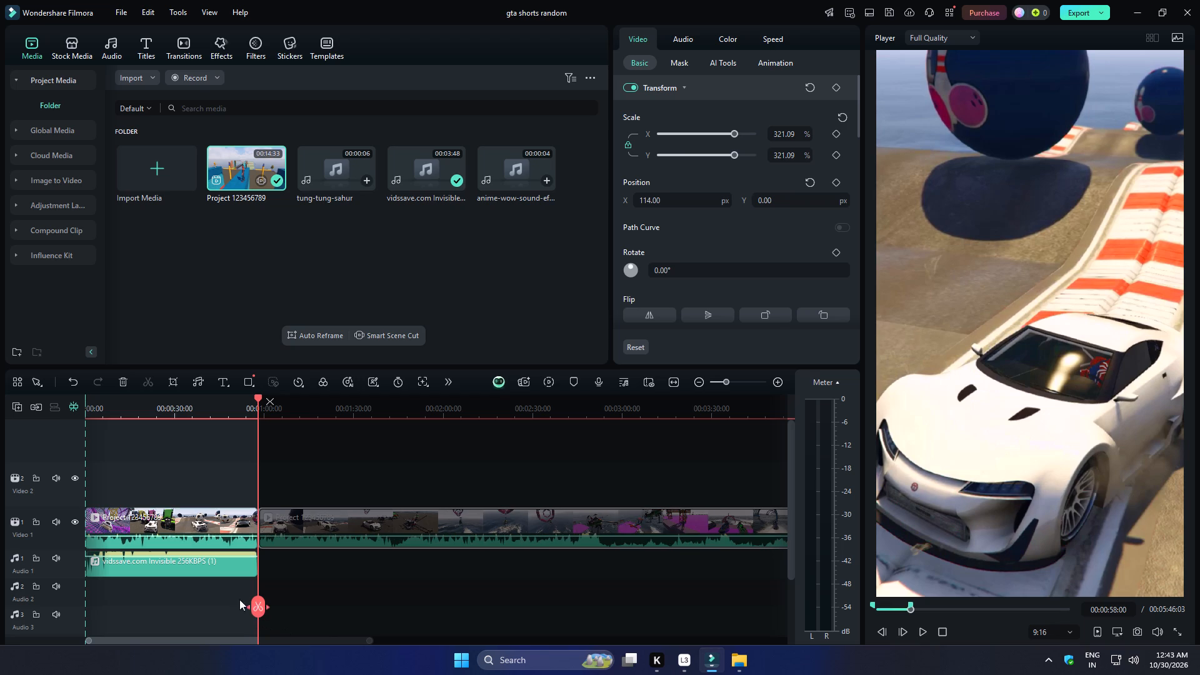
Export the tenth 58-second short as an MP4 named 10 at Higher quality, and close the finished export.
left_click(1072, 12)
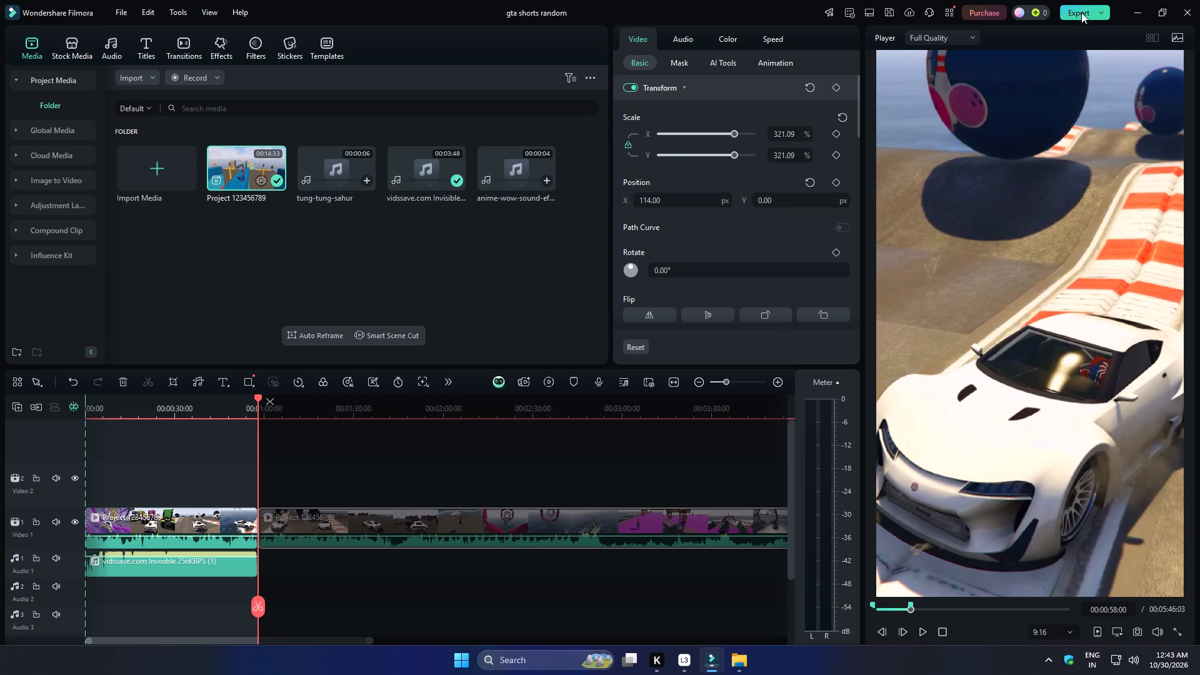
left_click_drag(667, 206, 501, 221)
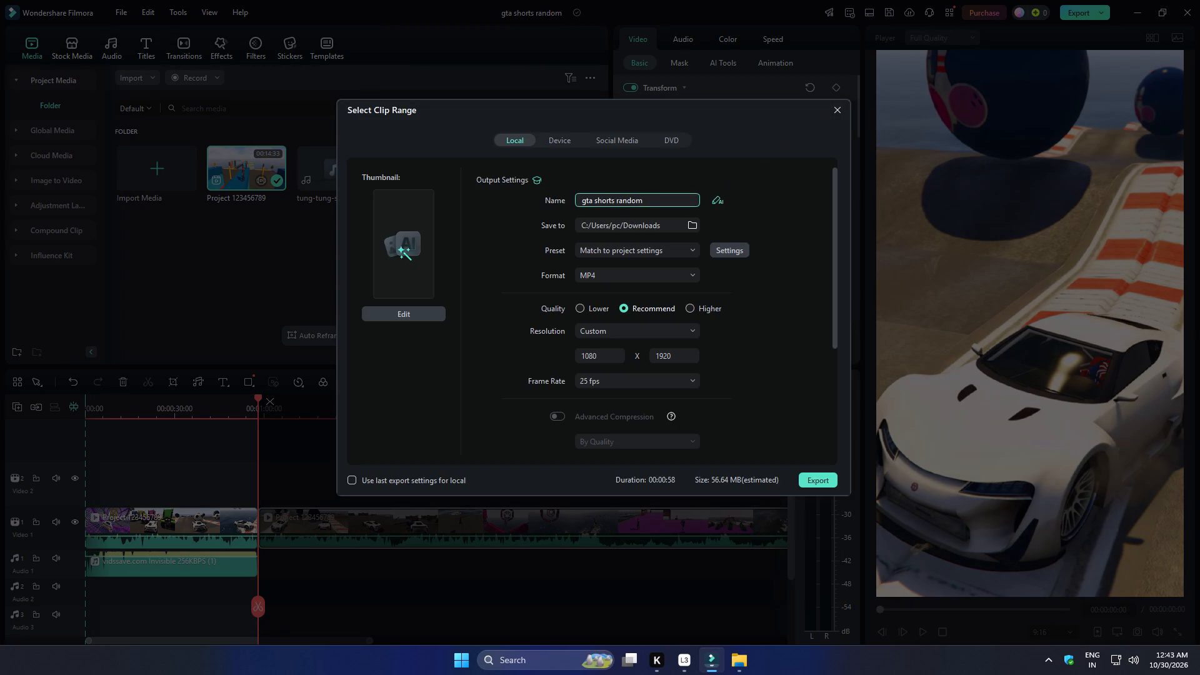
left_click_drag(501, 221, 502, 227)
key("1")
key("0")
left_click_drag(663, 202, 538, 204)
key("0")
key("1")
key("BackSpace")
key("BackSpace")
key("1")
key("0")
left_click(689, 306)
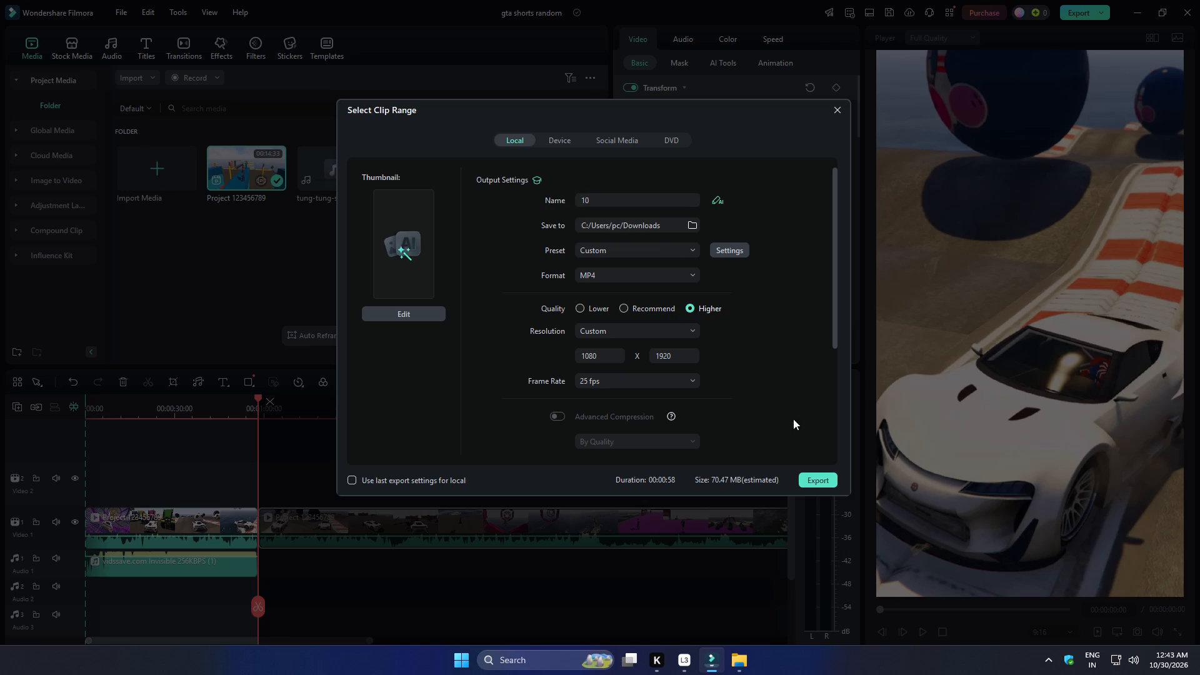
left_click(822, 482)
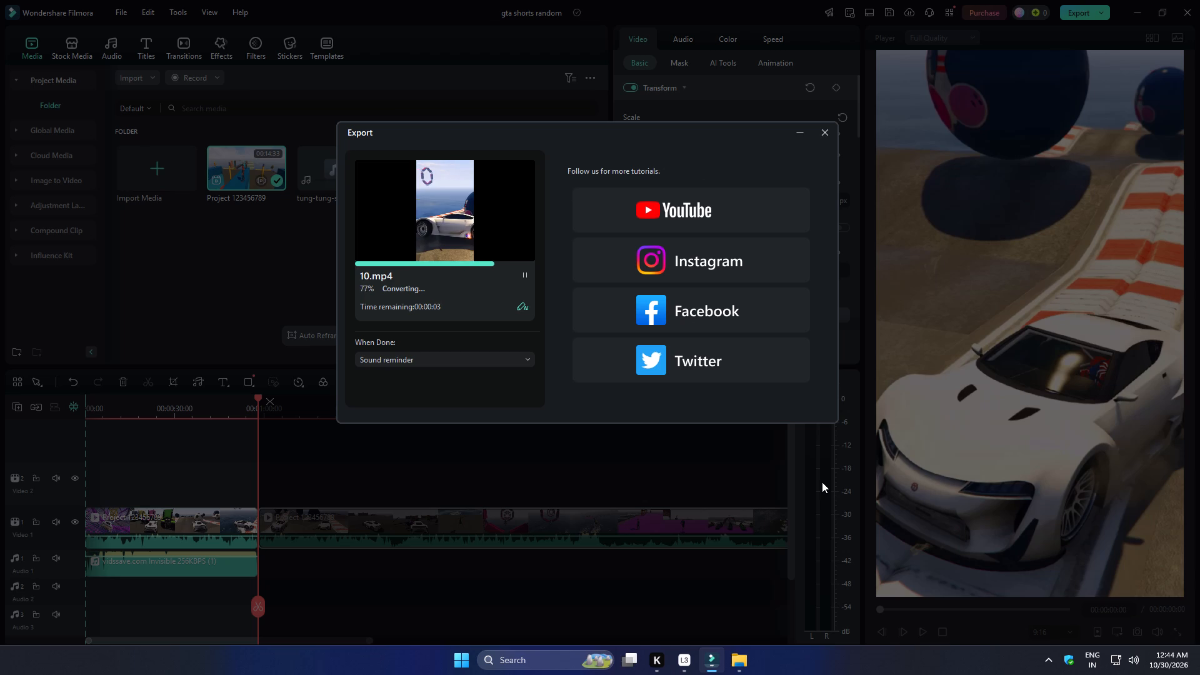
left_click(822, 134)
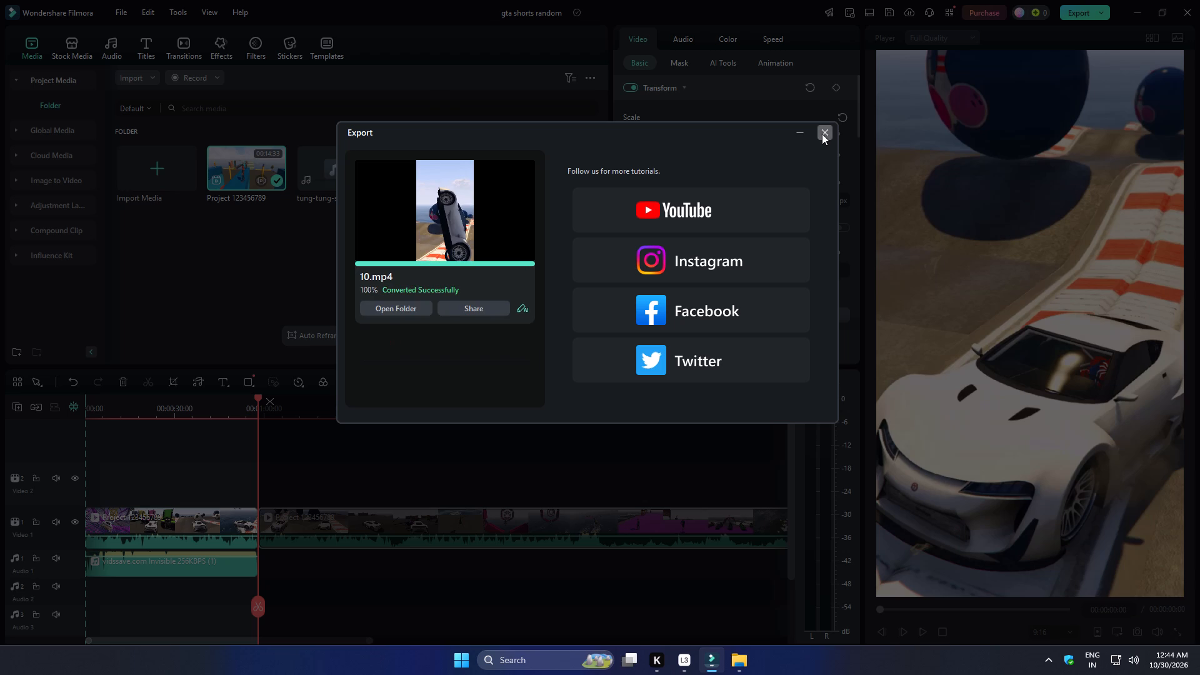
Delete the segment exported as 10, shift the remaining gameplay to the timeline start, and split it at 00:00:58:00.
left_click(214, 516)
key("Delete")
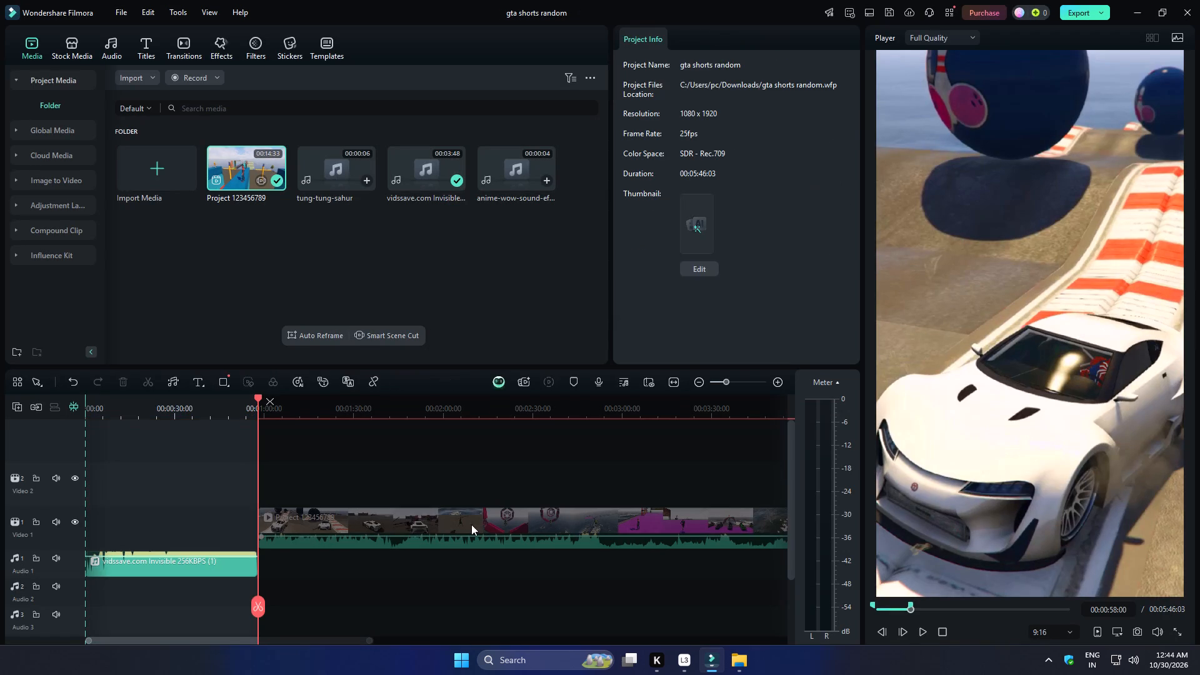
left_click_drag(459, 522, 116, 521)
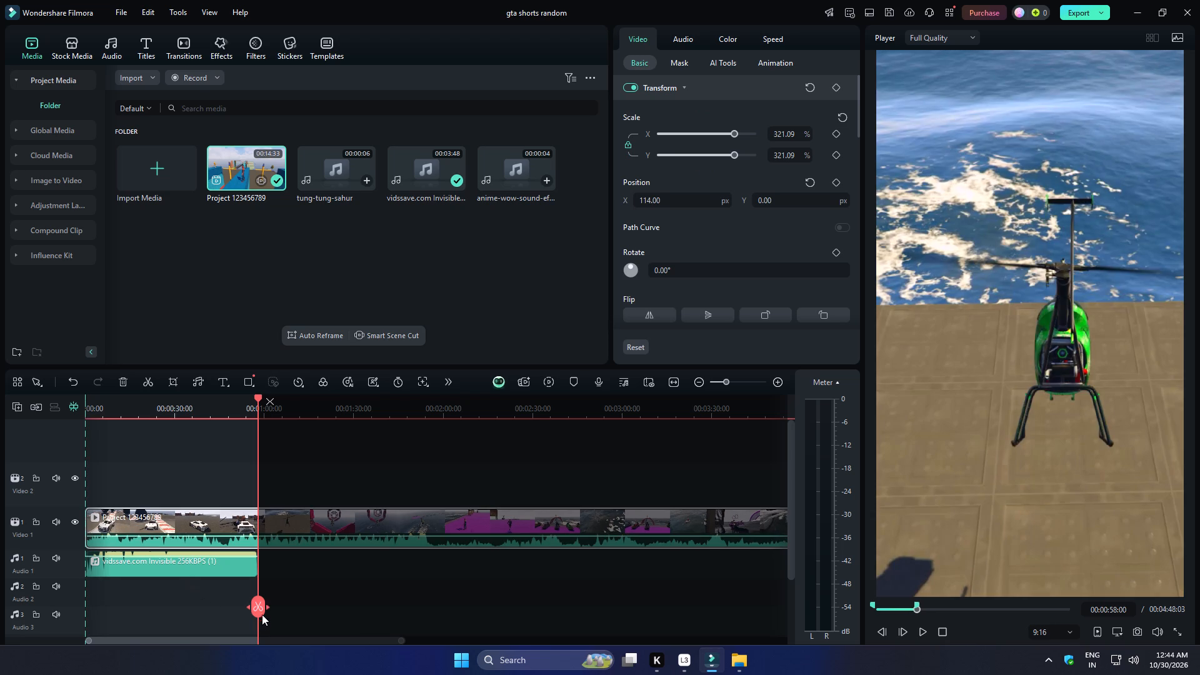
left_click(262, 610)
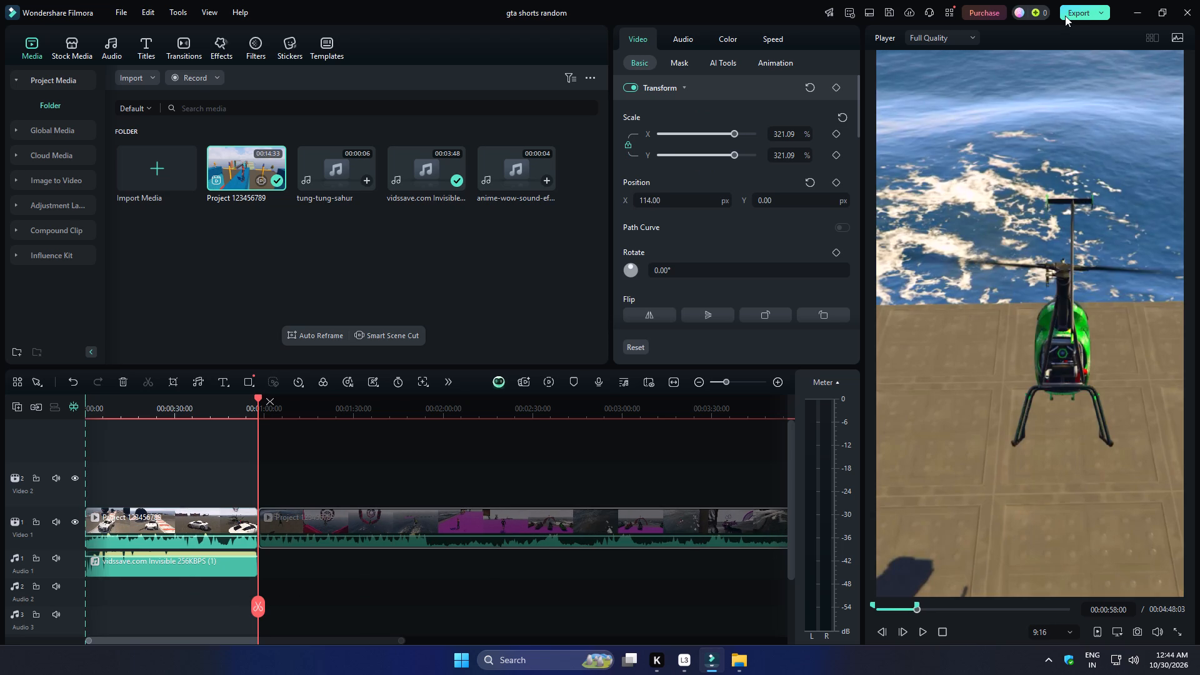
Export the eleventh 58-second short as an MP4 named 11 at Higher quality, and close the finished export.
left_click(1065, 16)
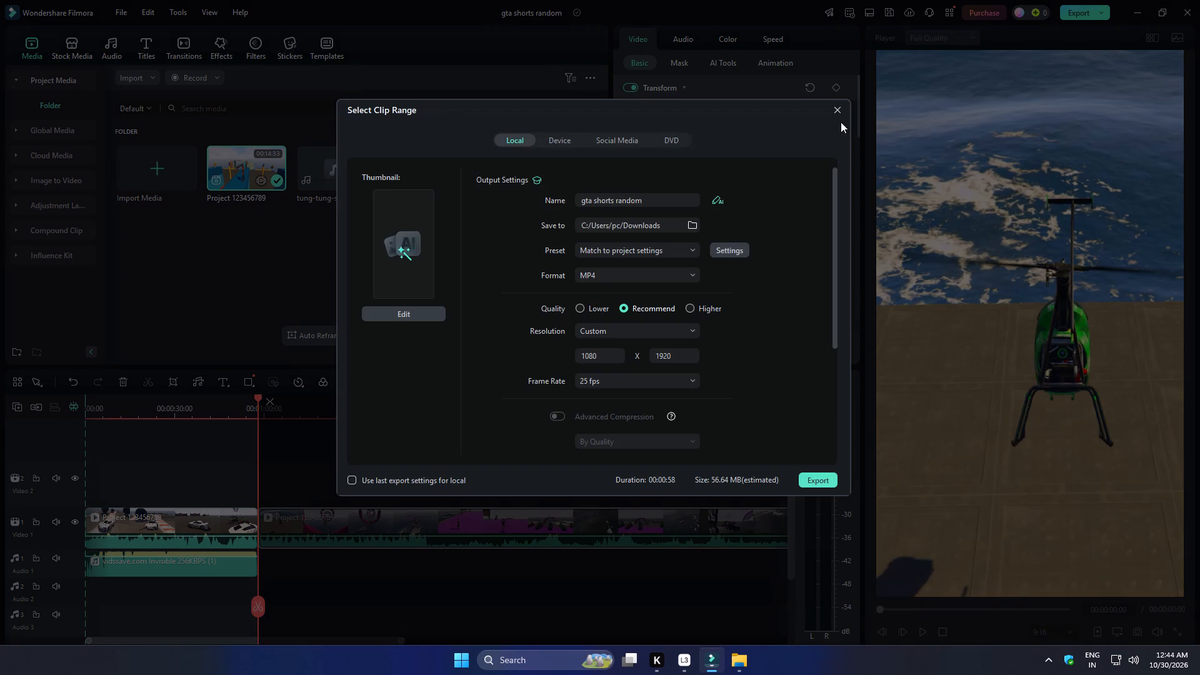
left_click_drag(667, 206, 564, 202)
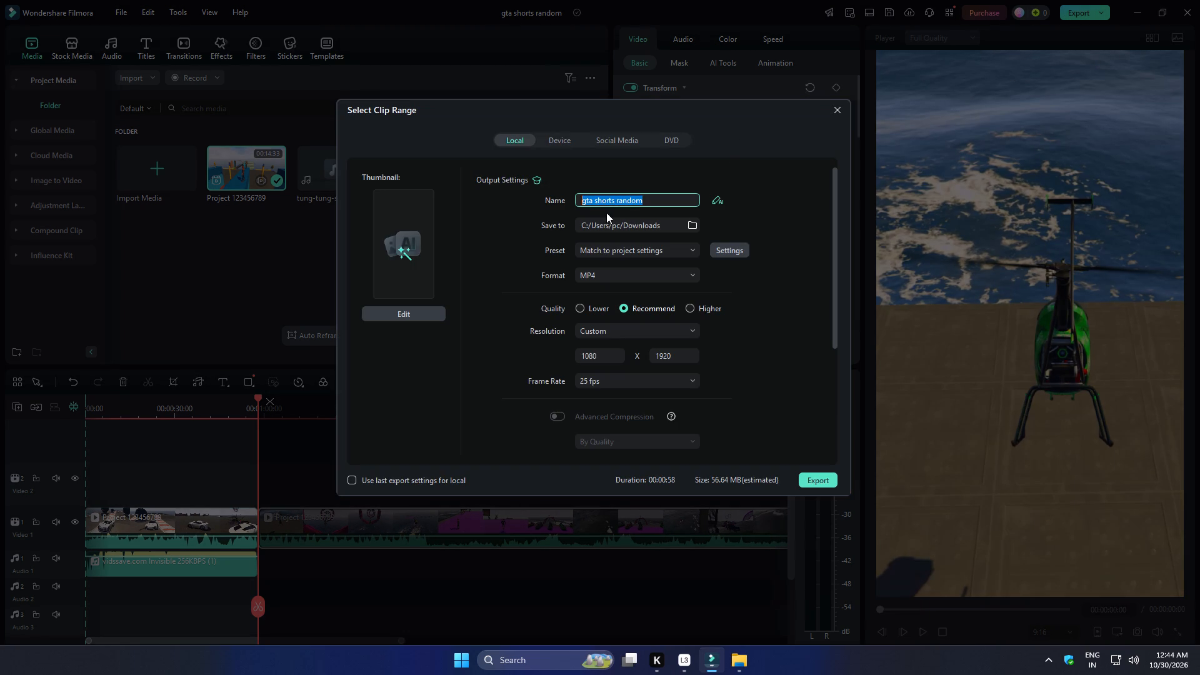
key("1")
key("1")
left_click(694, 309)
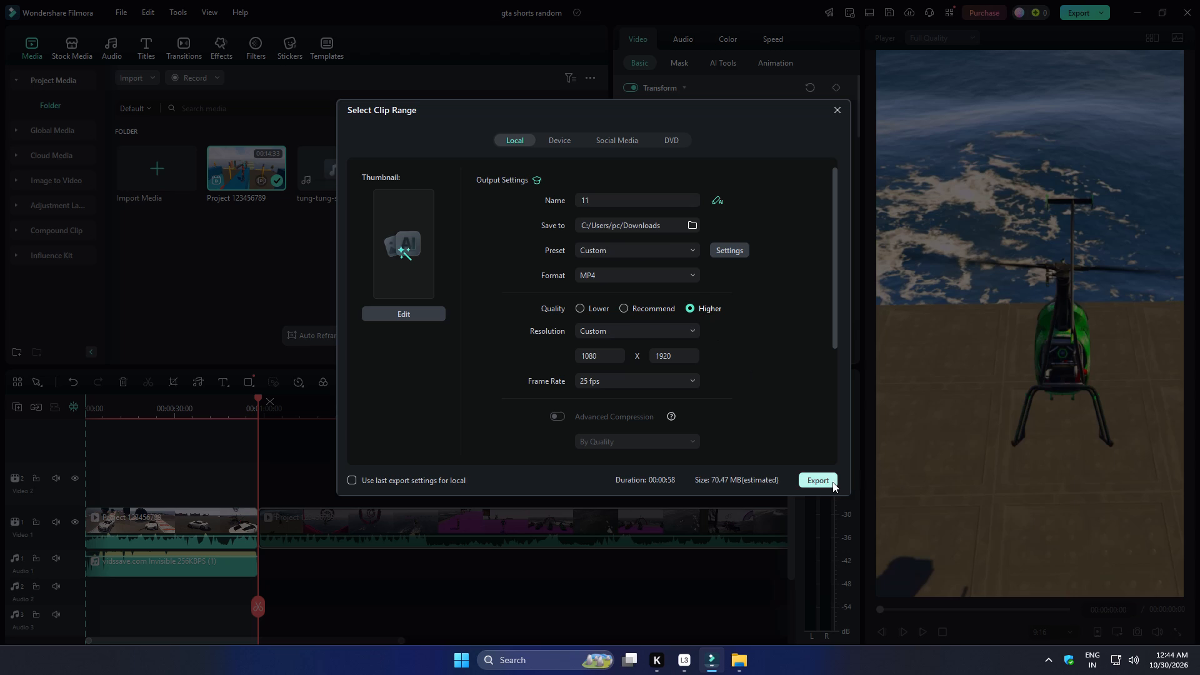
left_click(831, 482)
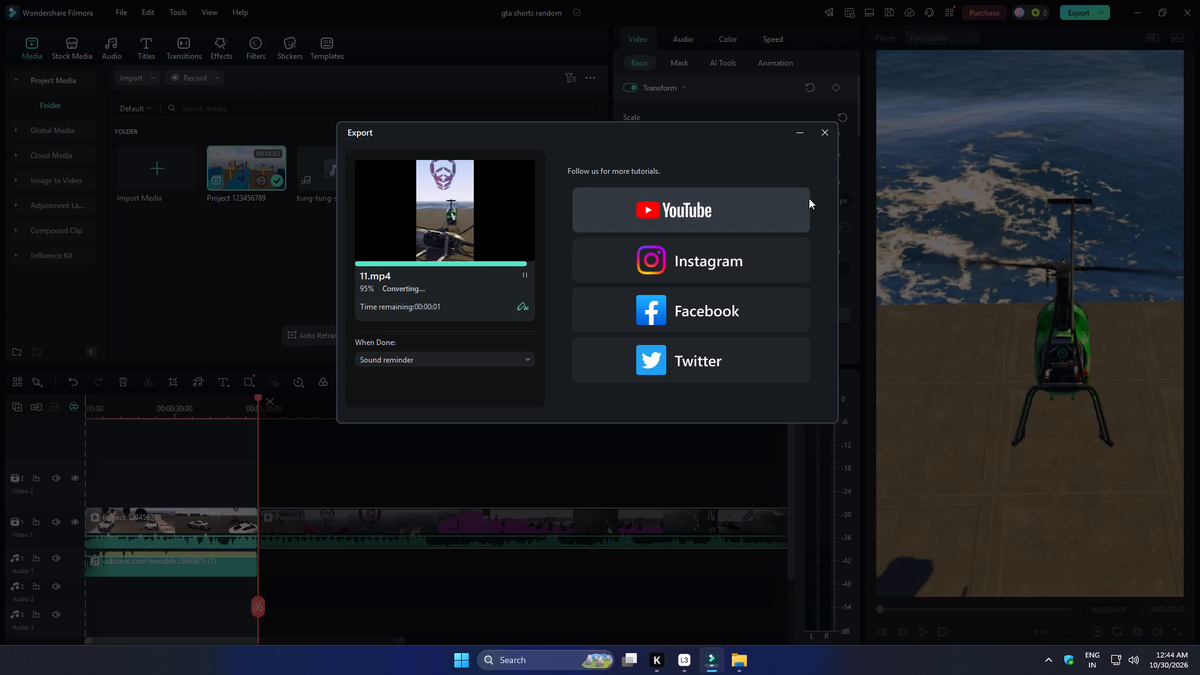
left_click(821, 132)
Delete the segment exported as 11, shift the remaining gameplay to the timeline start, and split it at 00:00:58:00.
left_click(217, 524)
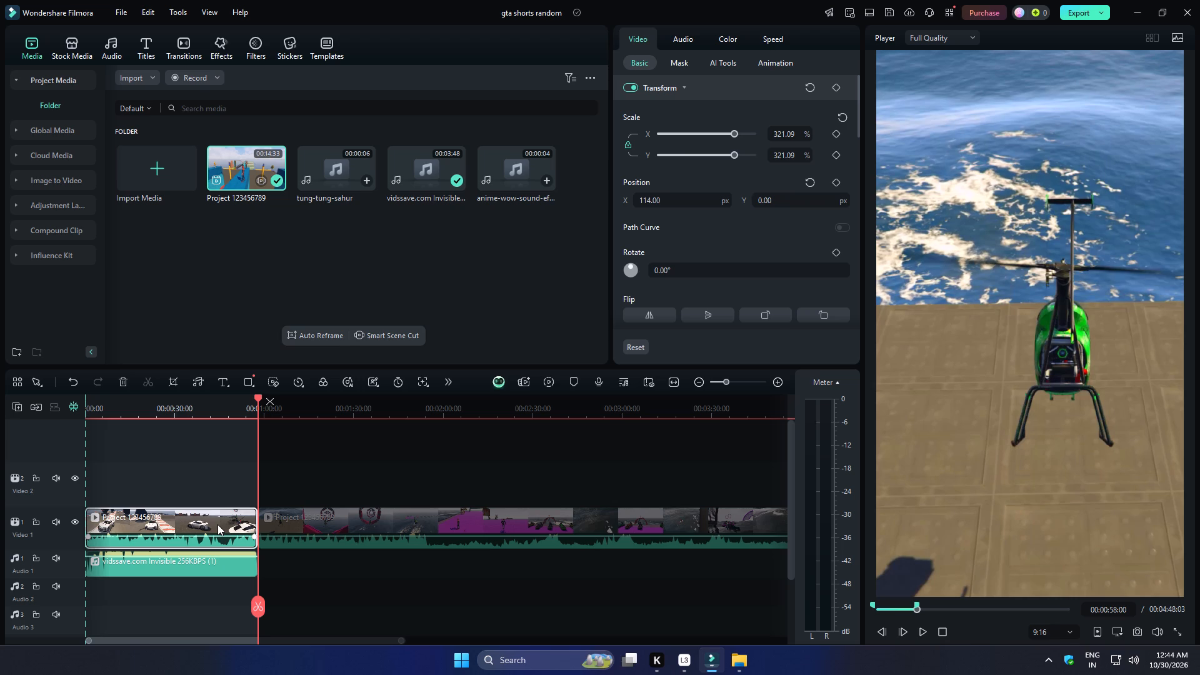
key("Delete")
left_click_drag(314, 517, 12, 520)
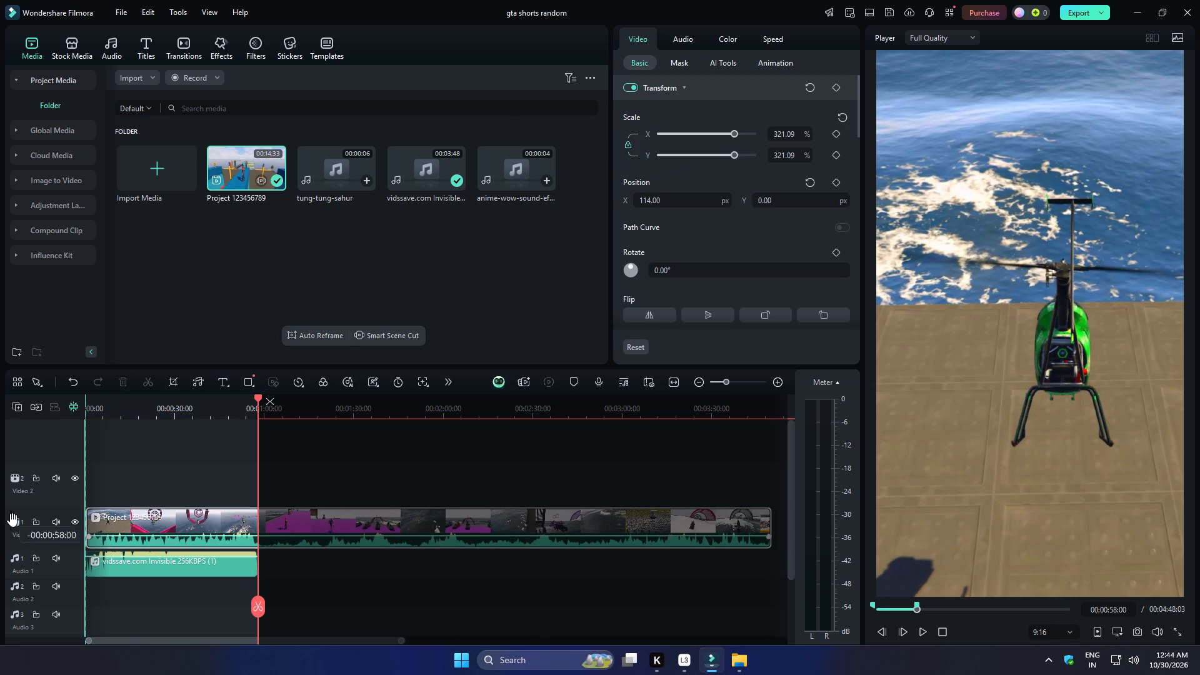
left_click_drag(12, 520, 0, 521)
left_click(261, 607)
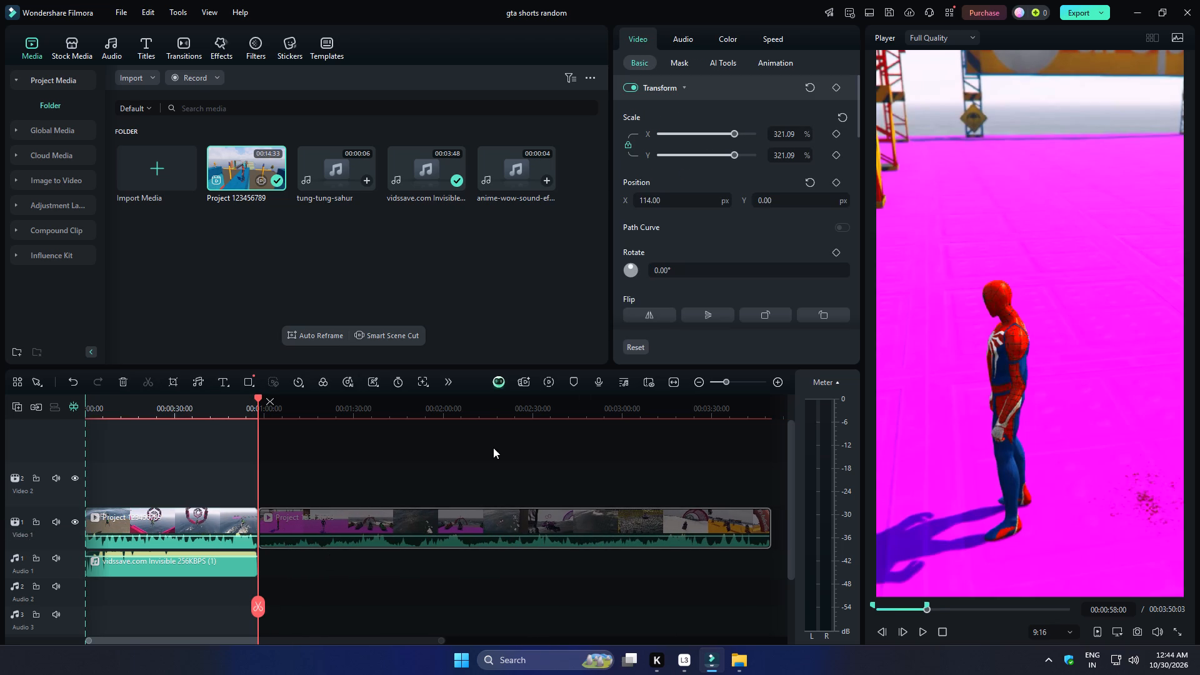
Export the twelfth 58-second short as an MP4 named 12 at Higher quality, and close the finished export.
left_click(1093, 16)
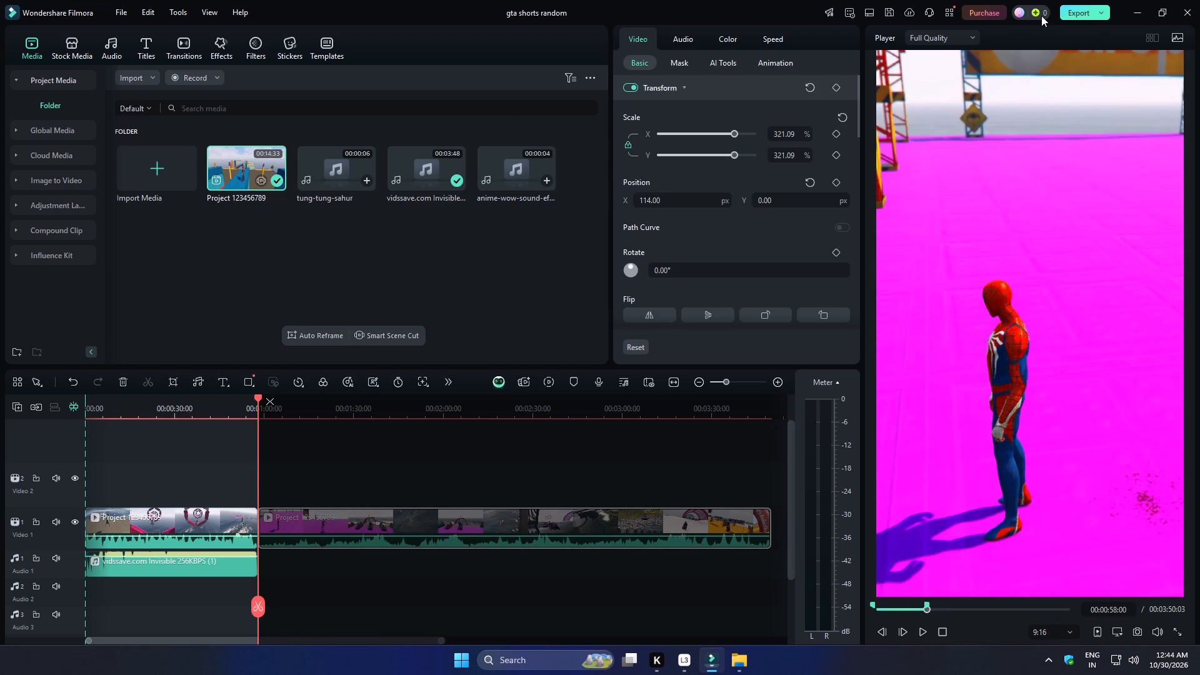
left_click_drag(642, 200, 552, 197)
key("1")
key("2")
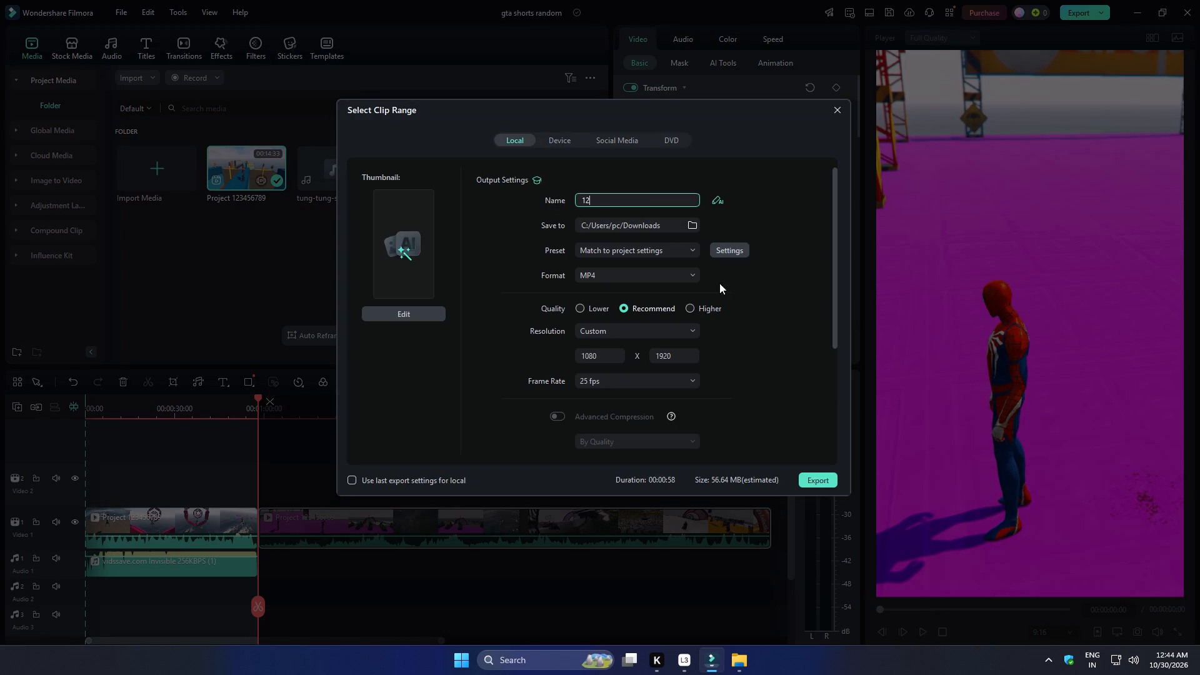
left_click(691, 310)
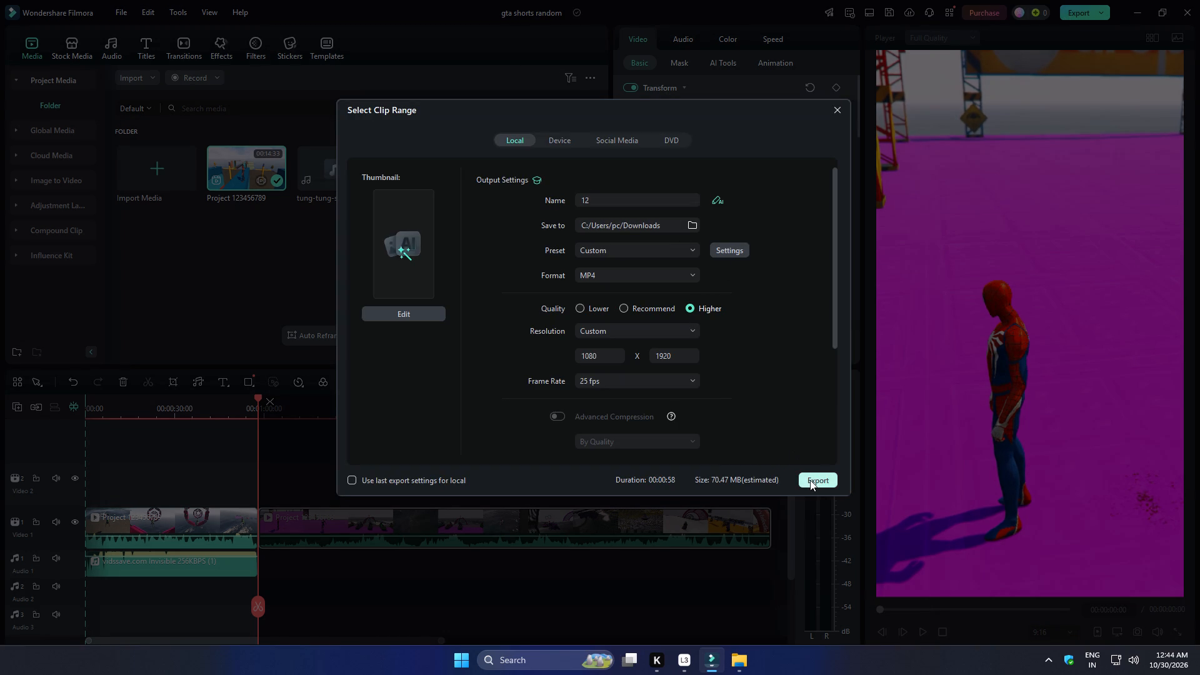
left_click(810, 480)
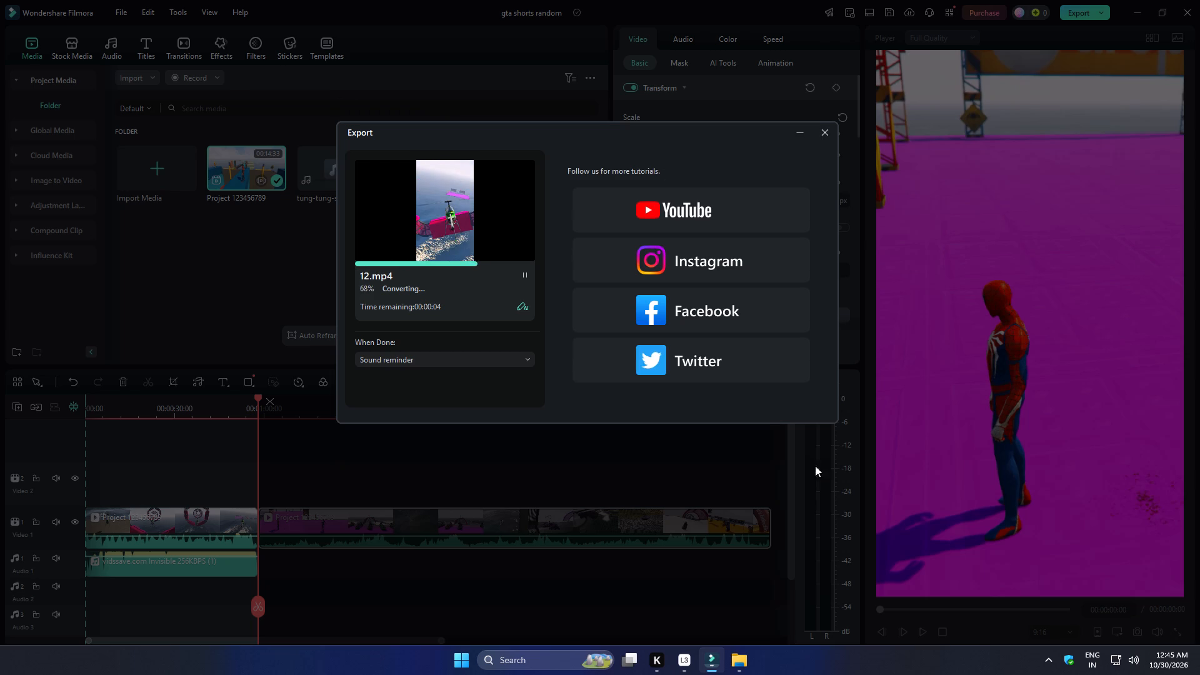
left_click(824, 138)
Delete the segment exported as 12, shift the remaining gameplay to the timeline start, and split it at 00:00:58:00.
left_click(191, 525)
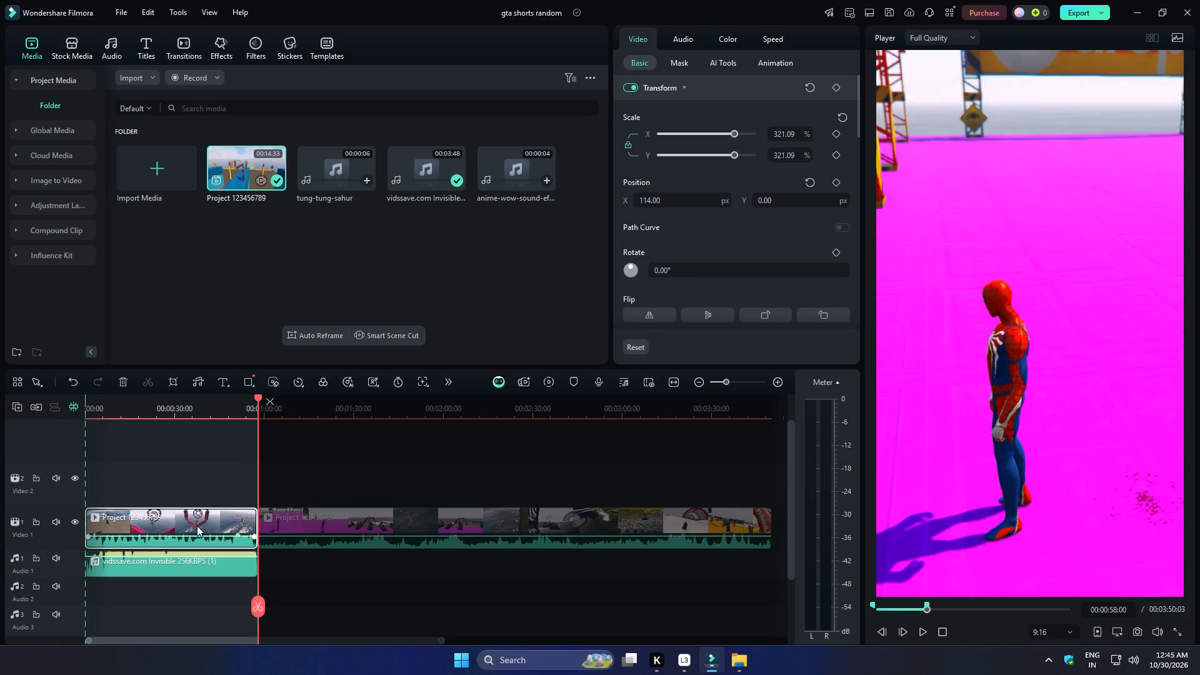
key("Delete")
left_click_drag(357, 522, 23, 534)
left_click(258, 608)
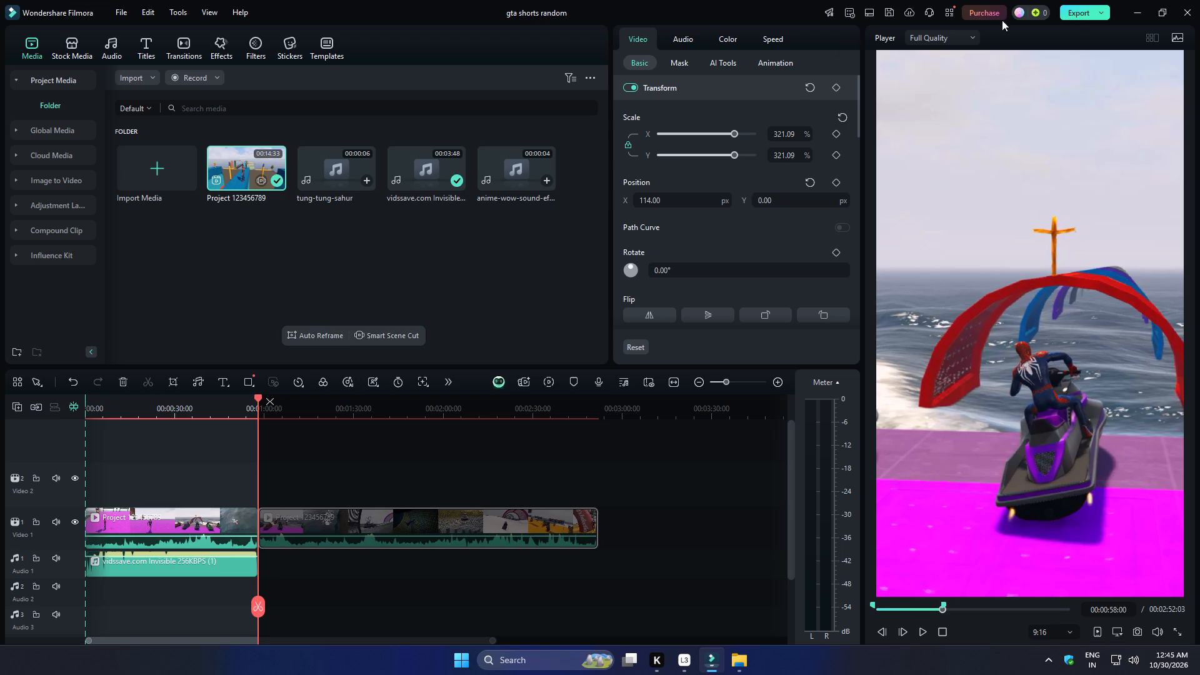
Export the thirteenth 58-second short as an MP4 named 13 at Higher quality, and close the finished export.
left_click(1079, 16)
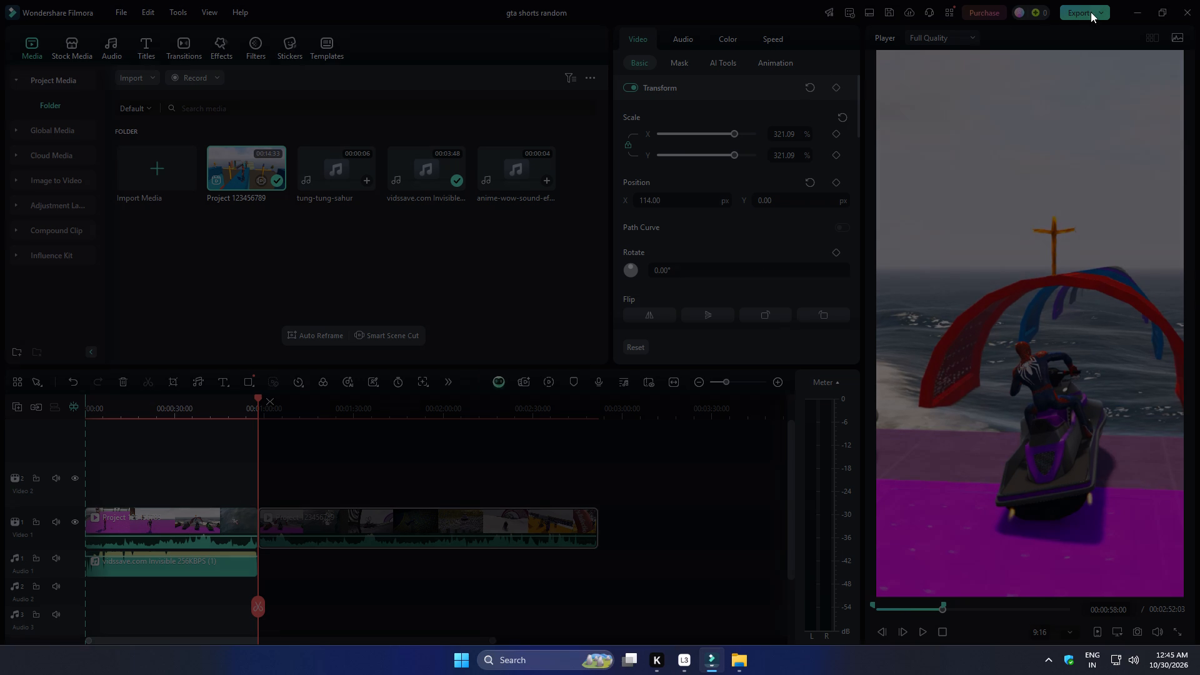
left_click_drag(665, 202, 535, 205)
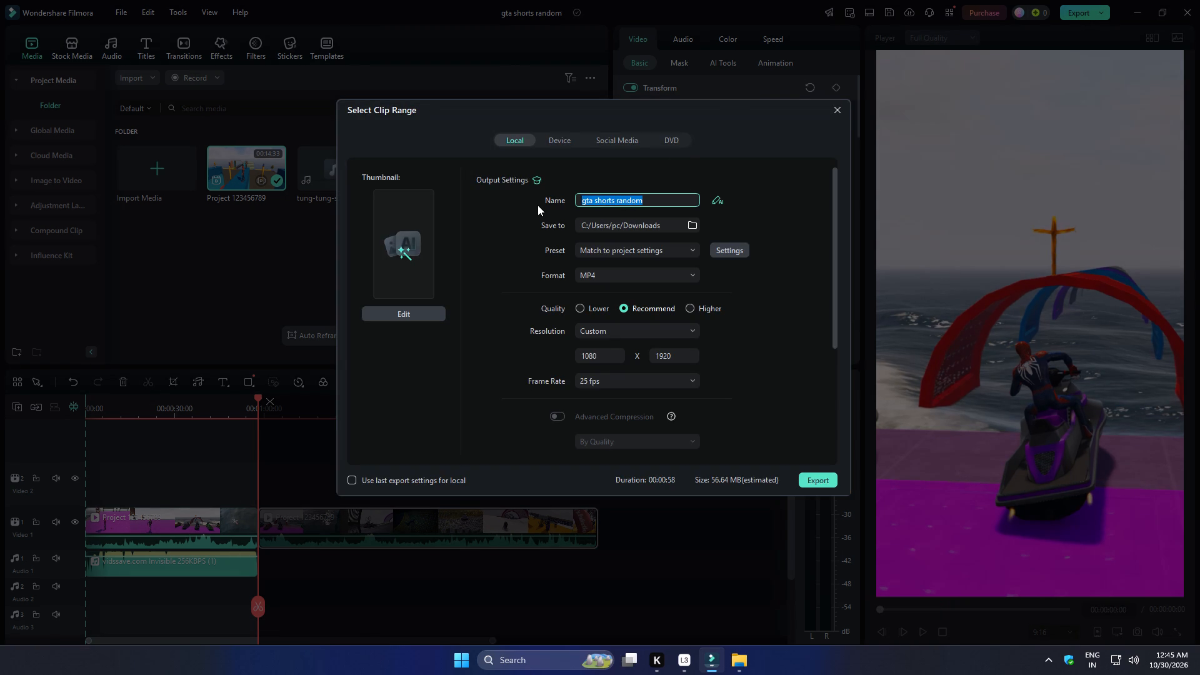
key("1")
key("3")
left_click(687, 310)
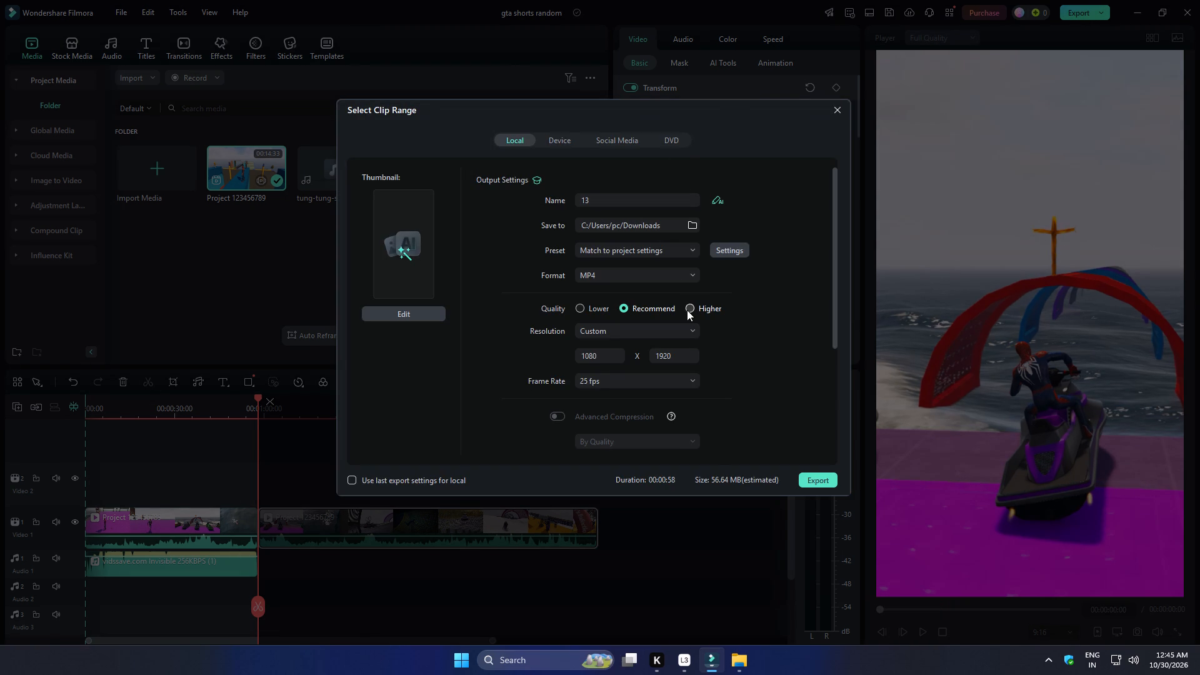
left_click(812, 475)
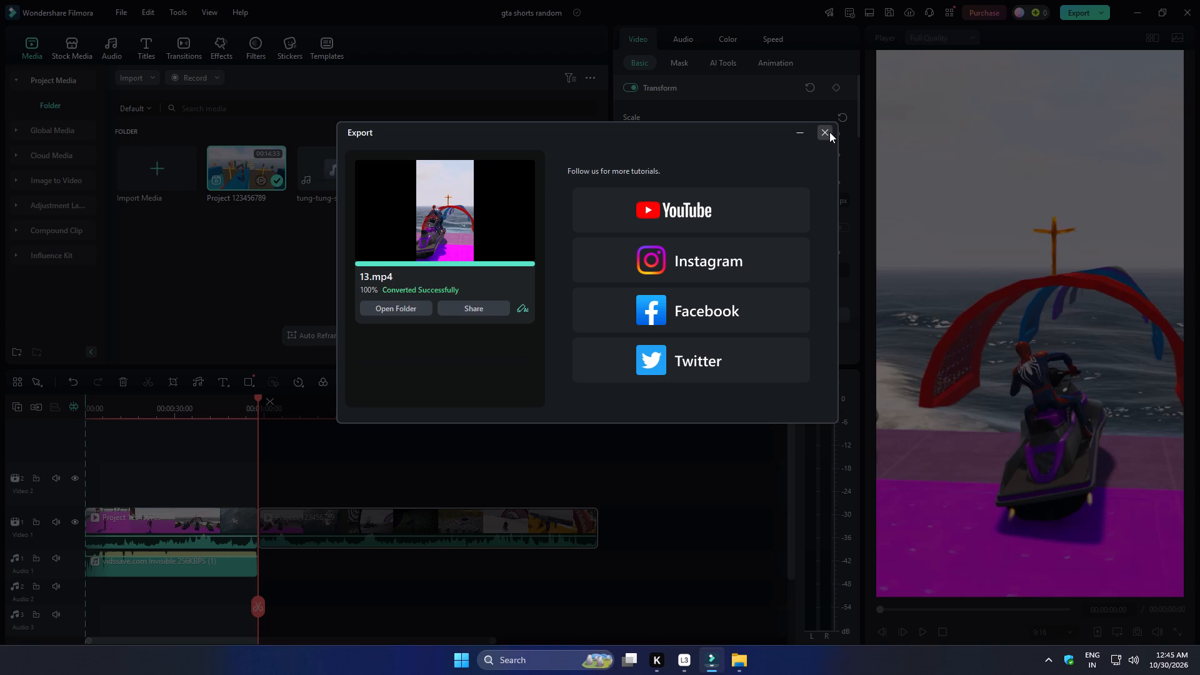
left_click(829, 132)
Delete the segment exported as 13, shift the remaining gameplay to the timeline start, and split it at 00:00:58:00.
left_click(236, 521)
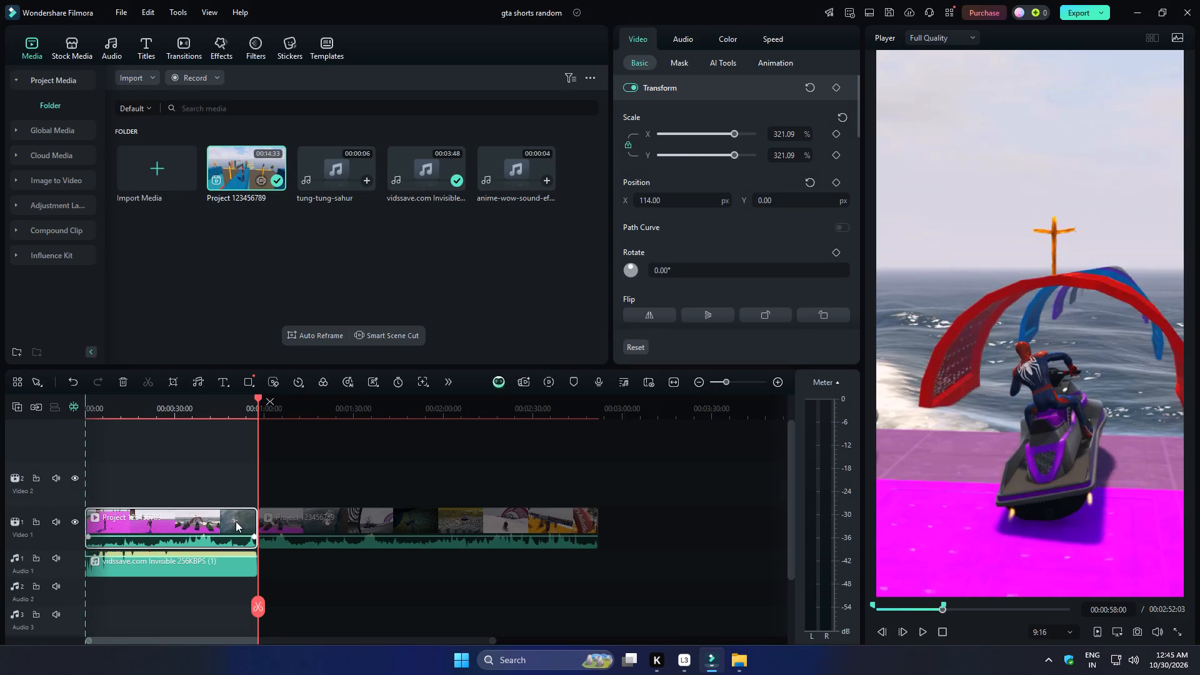
key("Delete")
left_click_drag(330, 519, 0, 527)
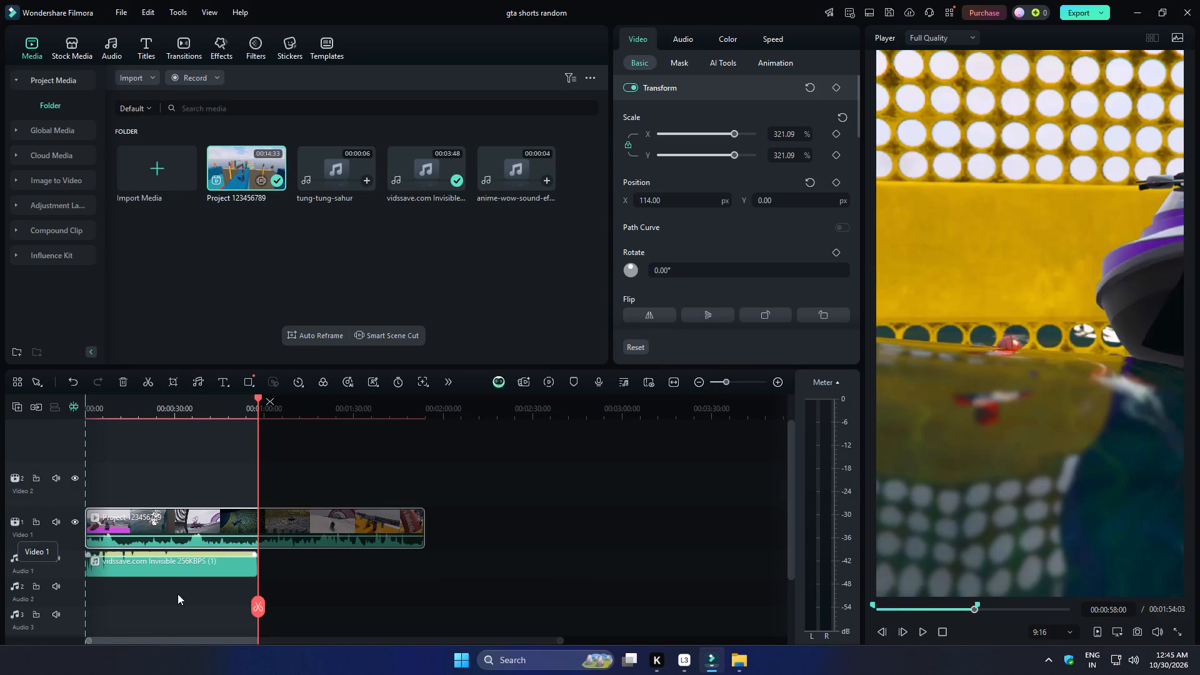
left_click(259, 607)
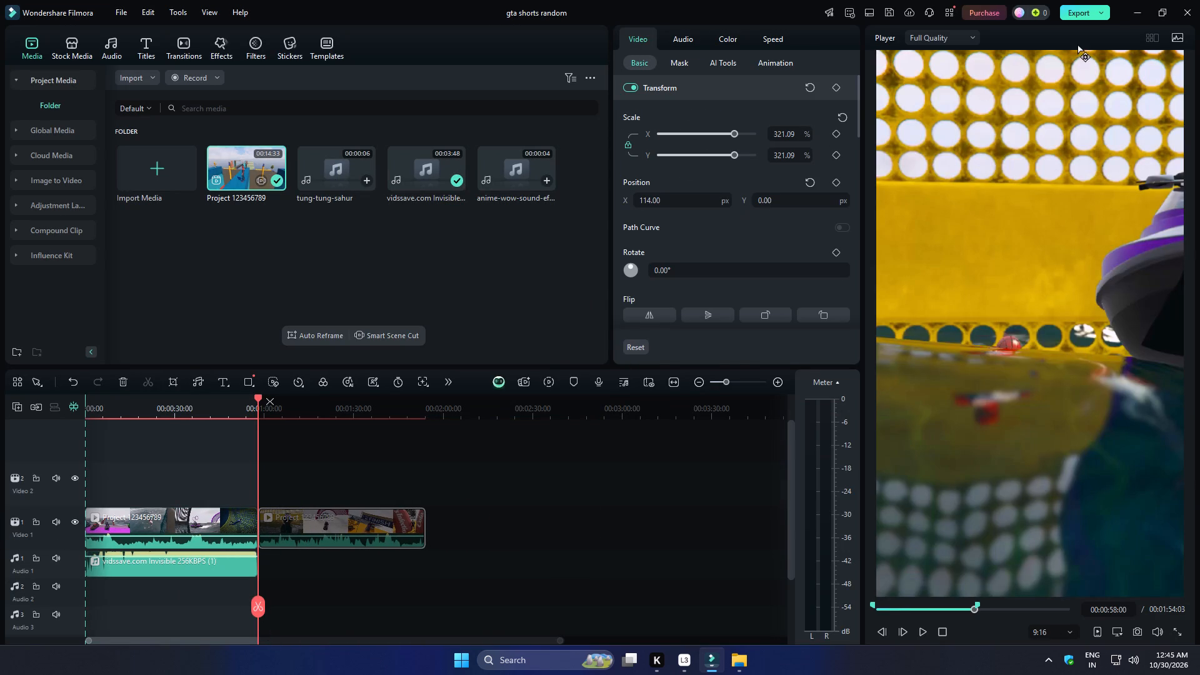
Export the fourteenth 58-second short as an MP4 named 14 at Higher quality, and close the finished export.
left_click(1092, 12)
left_click_drag(656, 211, 632, 200)
left_click_drag(656, 204, 502, 202)
key("1")
key("4")
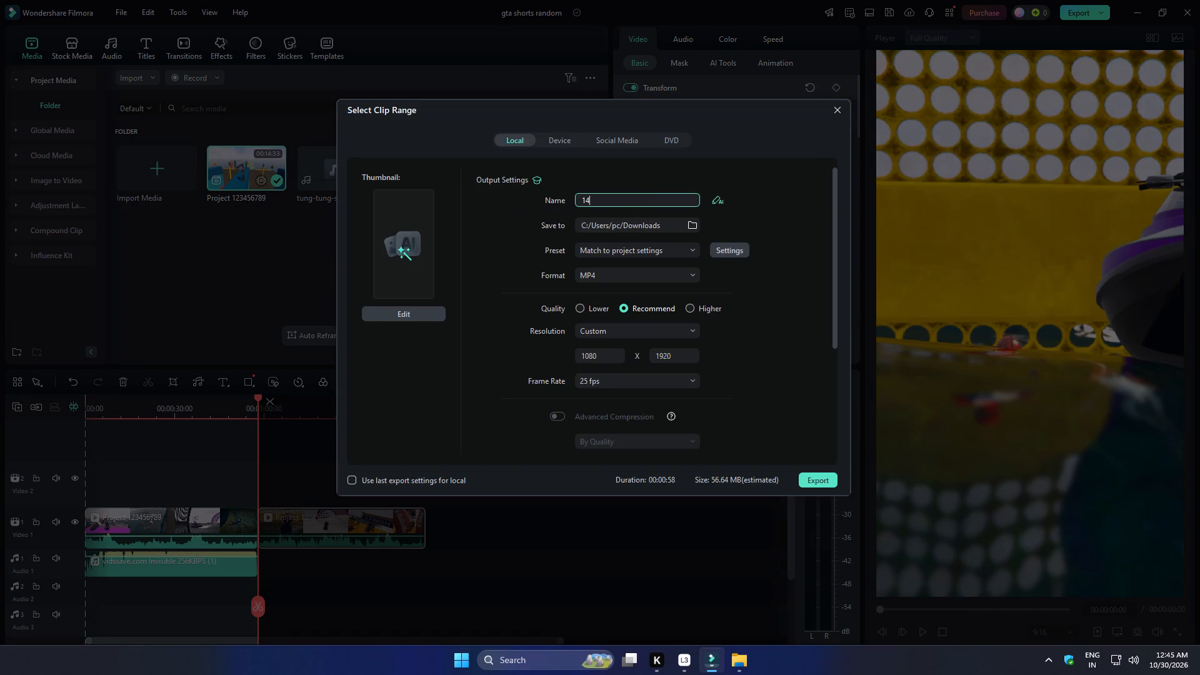
left_click(689, 309)
left_click(825, 479)
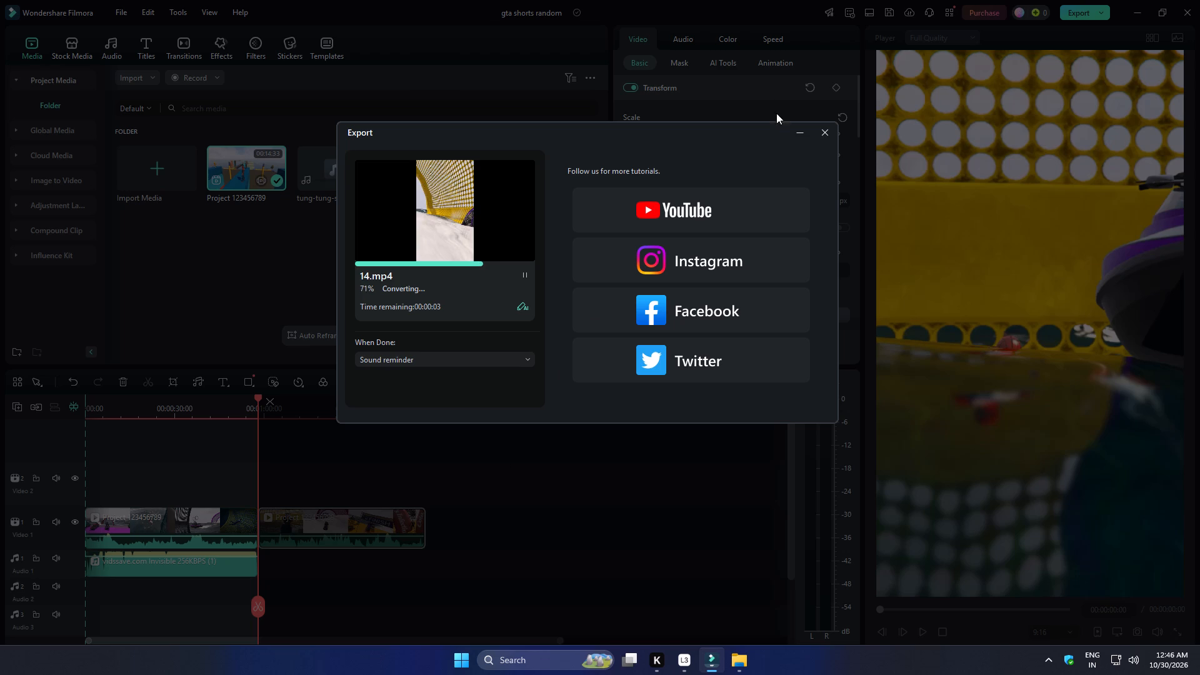
left_click(823, 131)
Delete the segment exported as 14 and shift the last remaining gameplay to the timeline start.
left_click(121, 525)
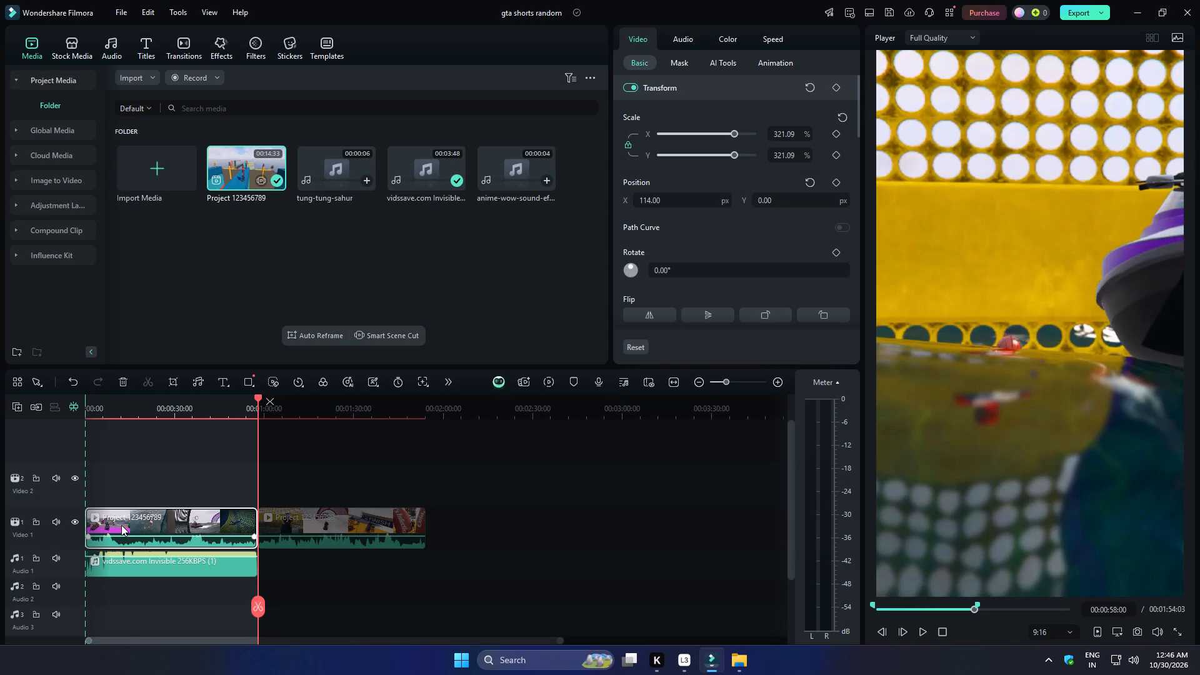
key("Delete")
left_click_drag(341, 519, 0, 526)
Trim the music track to the end of the last gameplay segment and align the playhead there at 00:00:56:03.
left_click_drag(256, 567, 249, 567)
scroll(262, 577, "up", 7, "ctrl")
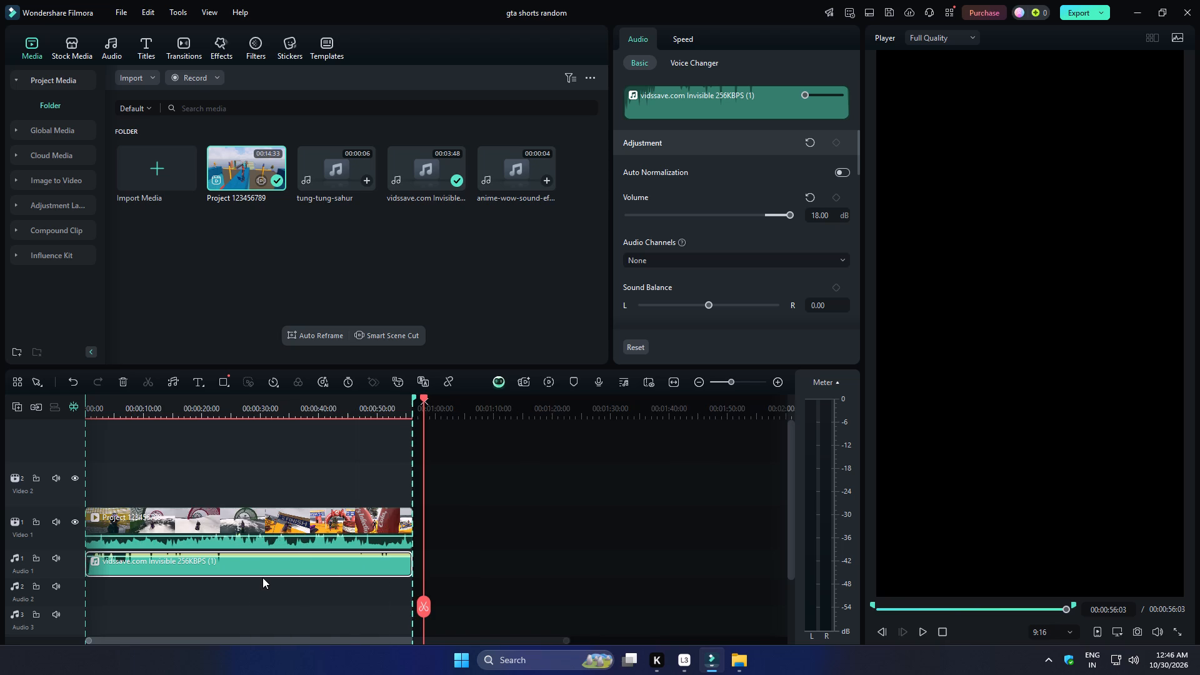
scroll(263, 576, "up", 11, "ctrl")
scroll(263, 575, "up", 20, "ctrl")
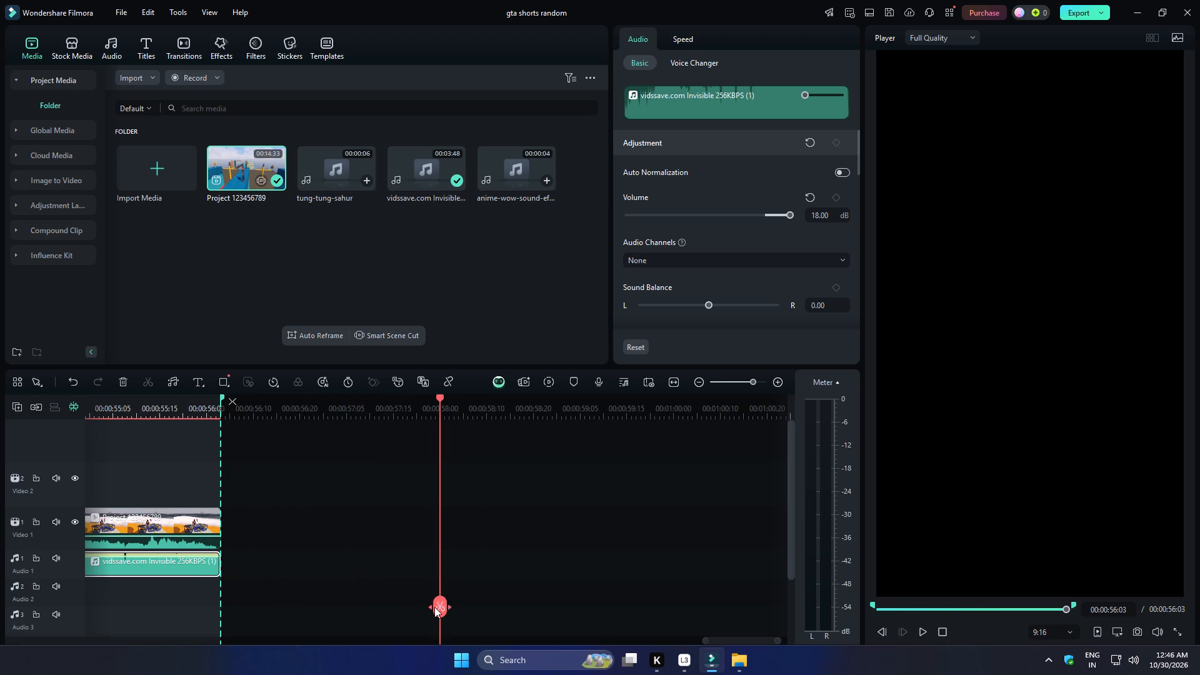
left_click_drag(434, 607, 219, 613)
scroll(258, 597, "up", 8, "ctrl")
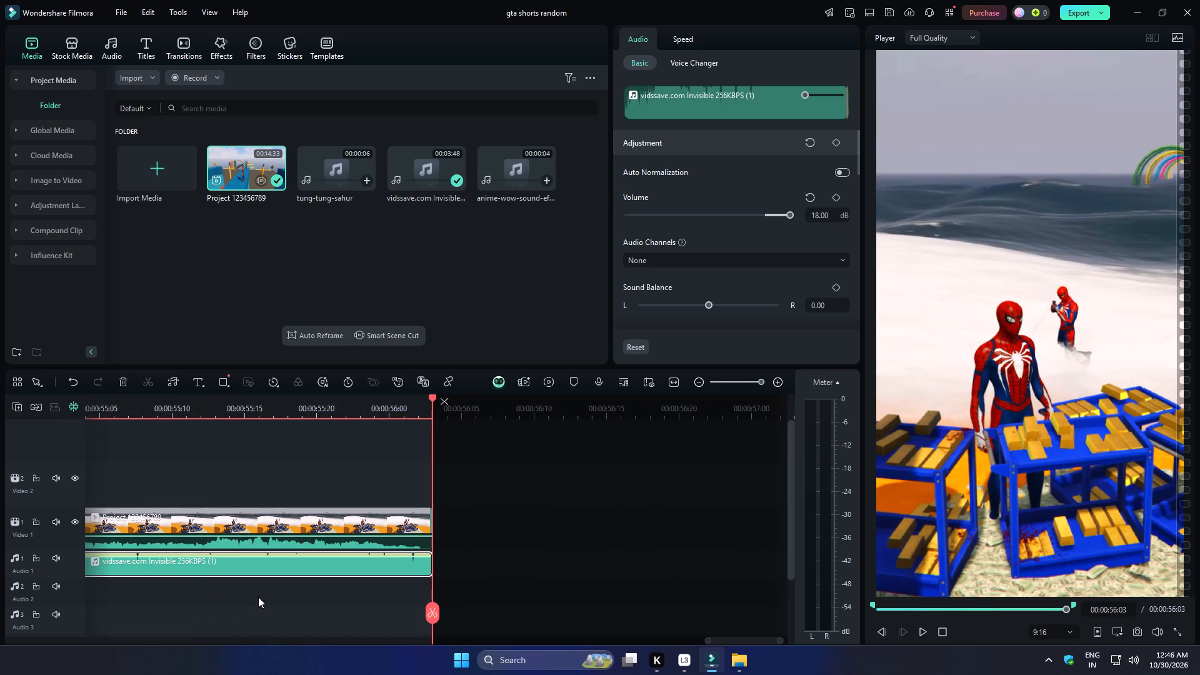
scroll(258, 597, "up", 20, "ctrl")
scroll(258, 597, "up", 5, "ctrl")
left_click_drag(443, 611, 442, 619)
scroll(504, 574, "down", 20, "ctrl")
scroll(504, 574, "down", 20, "ctrl")
scroll(504, 574, "down", 2, "ctrl")
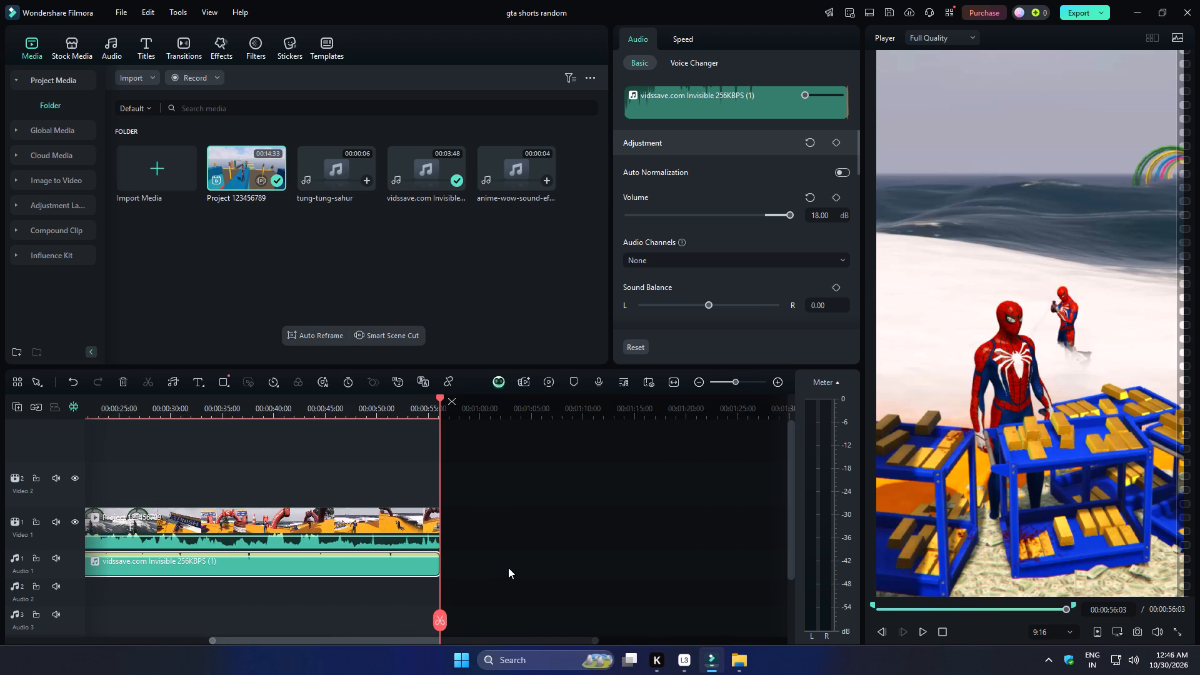
scroll(508, 567, "down", 16, "ctrl")
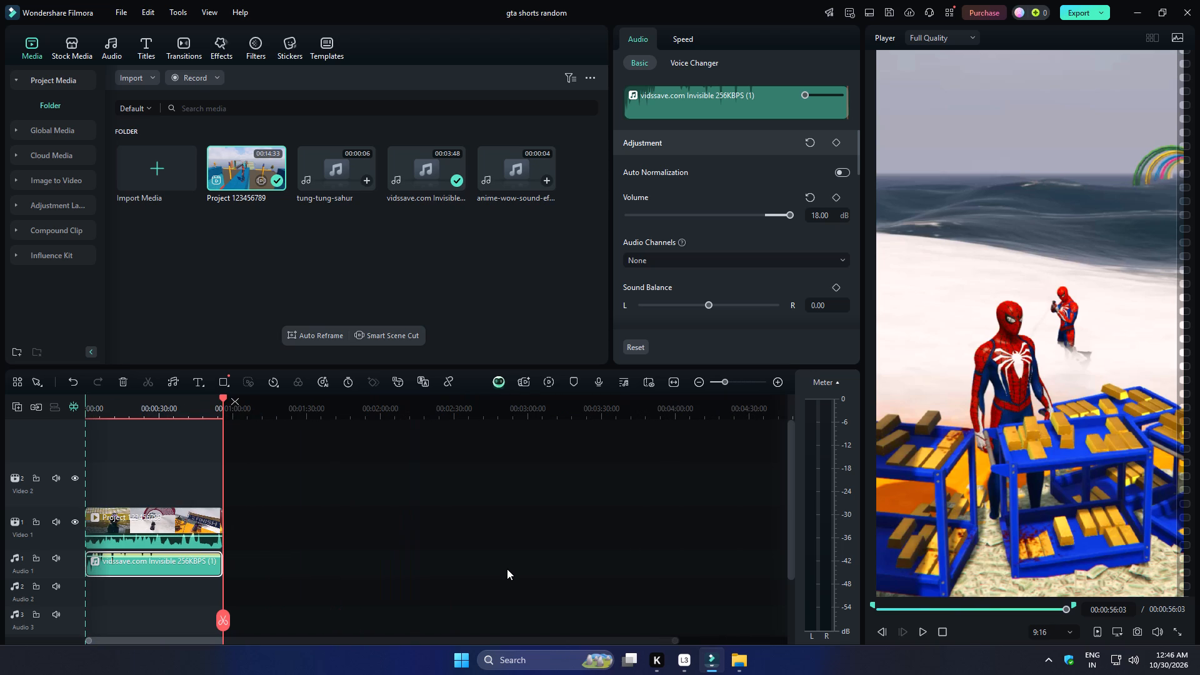
Save the gta shorts random project.
key("ctrl+s")
key("ctrl+s")
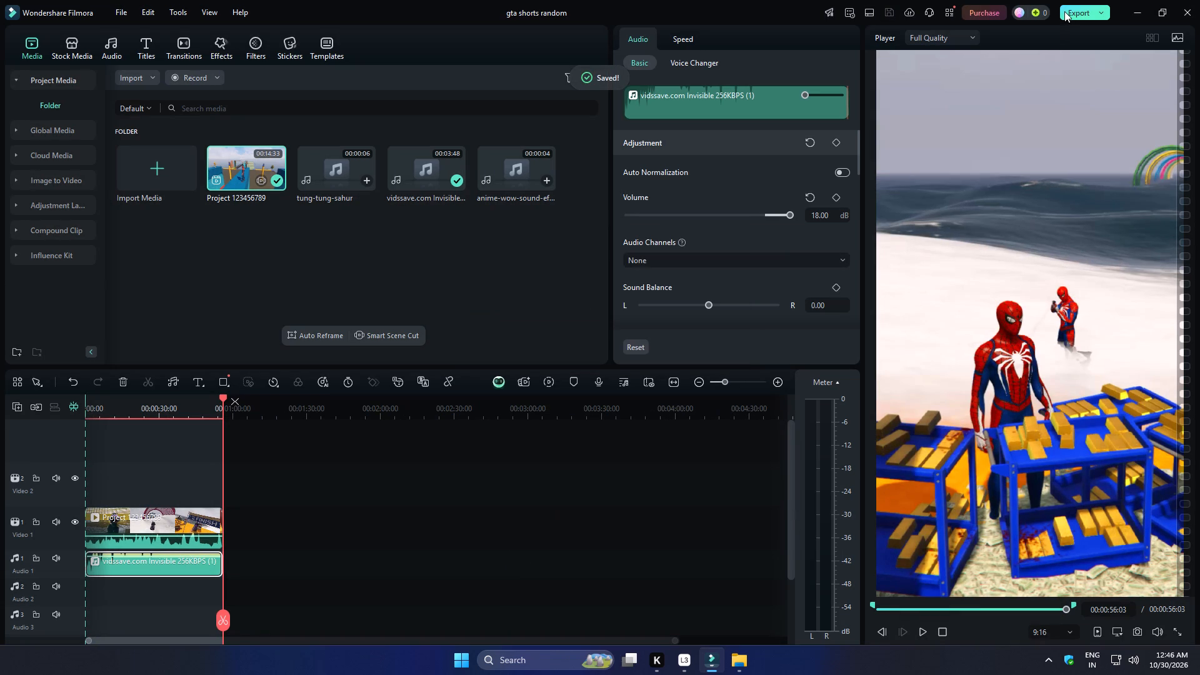
Export the last gameplay segment as an MP4 named 15 at Higher quality, and close the finished export.
left_click(1064, 11)
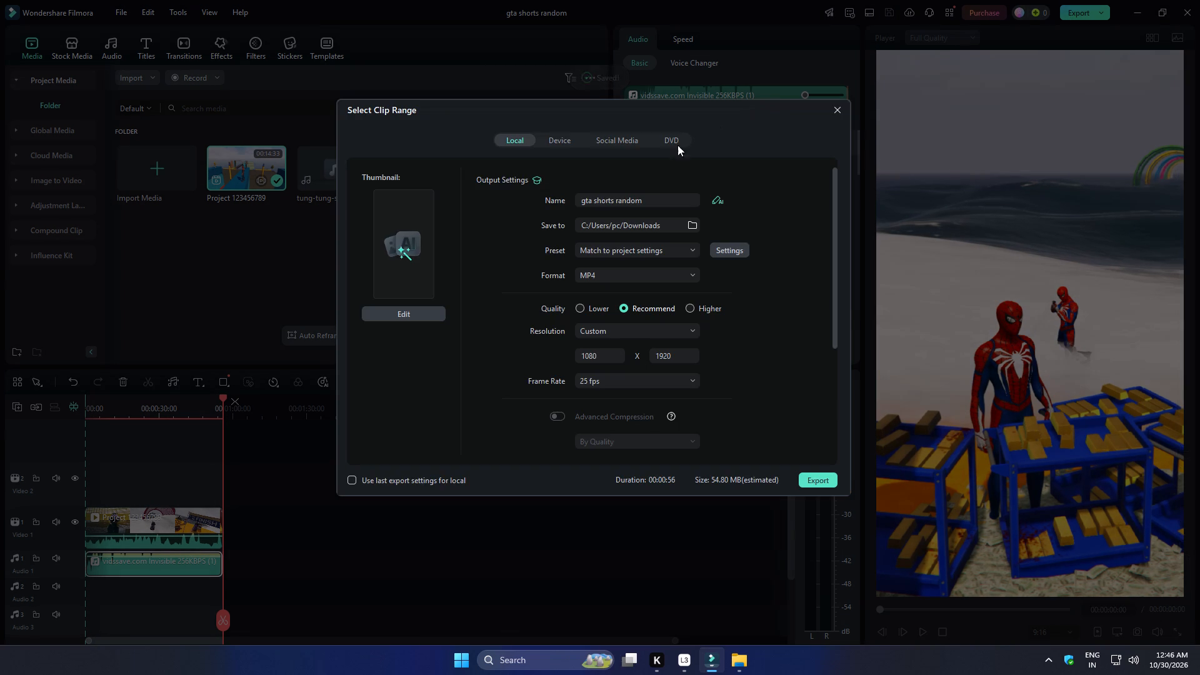
left_click_drag(651, 207, 584, 197)
left_click_drag(644, 201, 533, 197)
key("1")
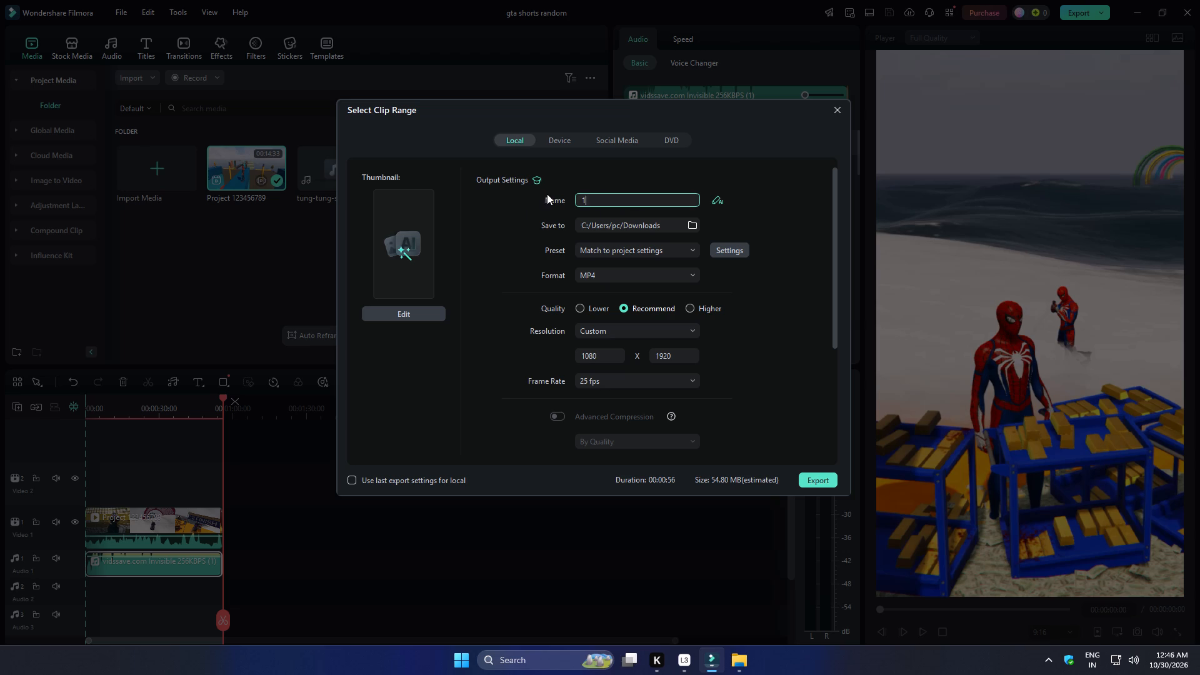
key("5")
left_click(687, 307)
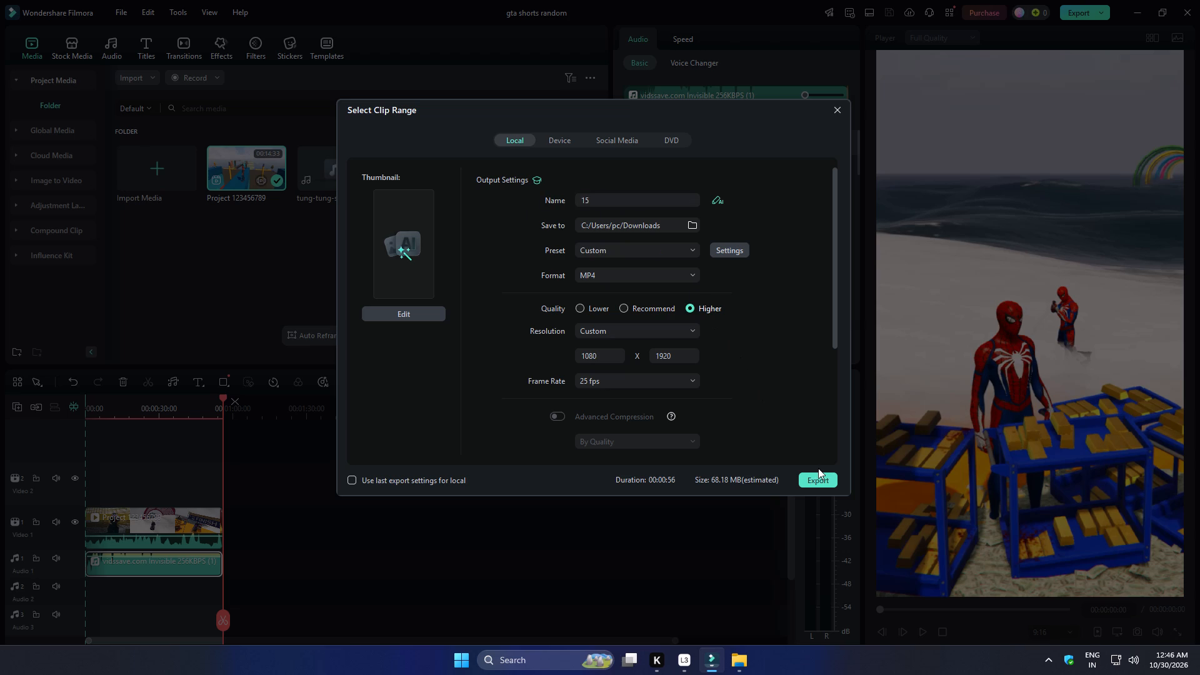
key("Return")
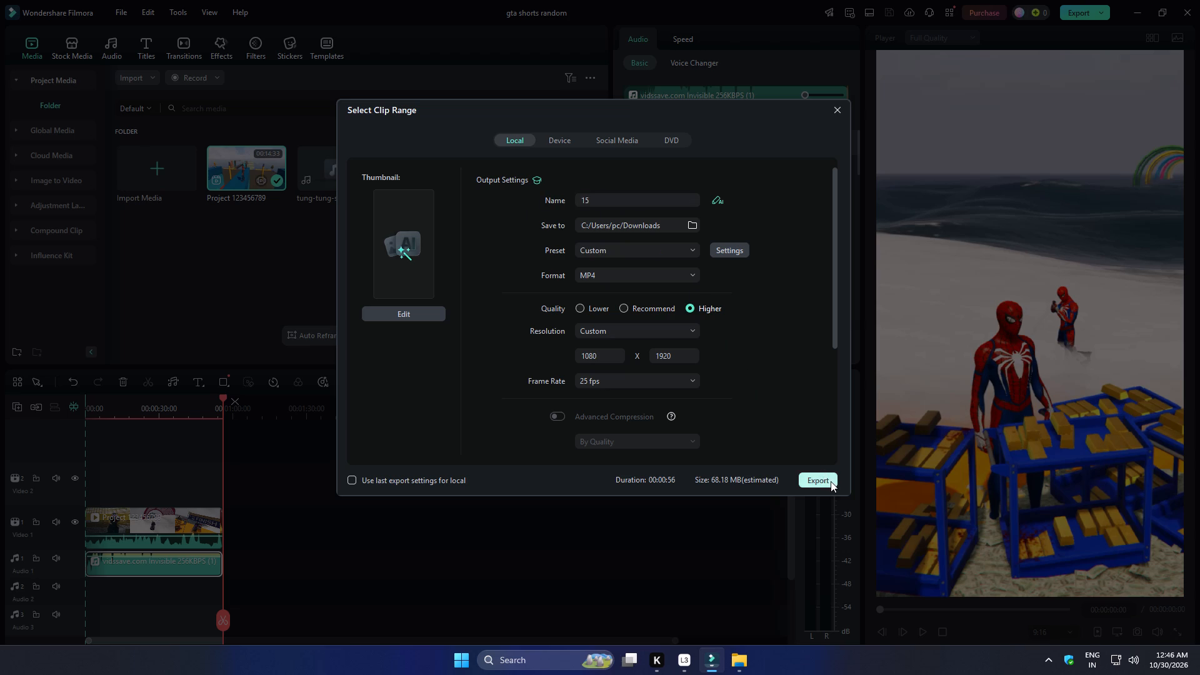
left_click(831, 481)
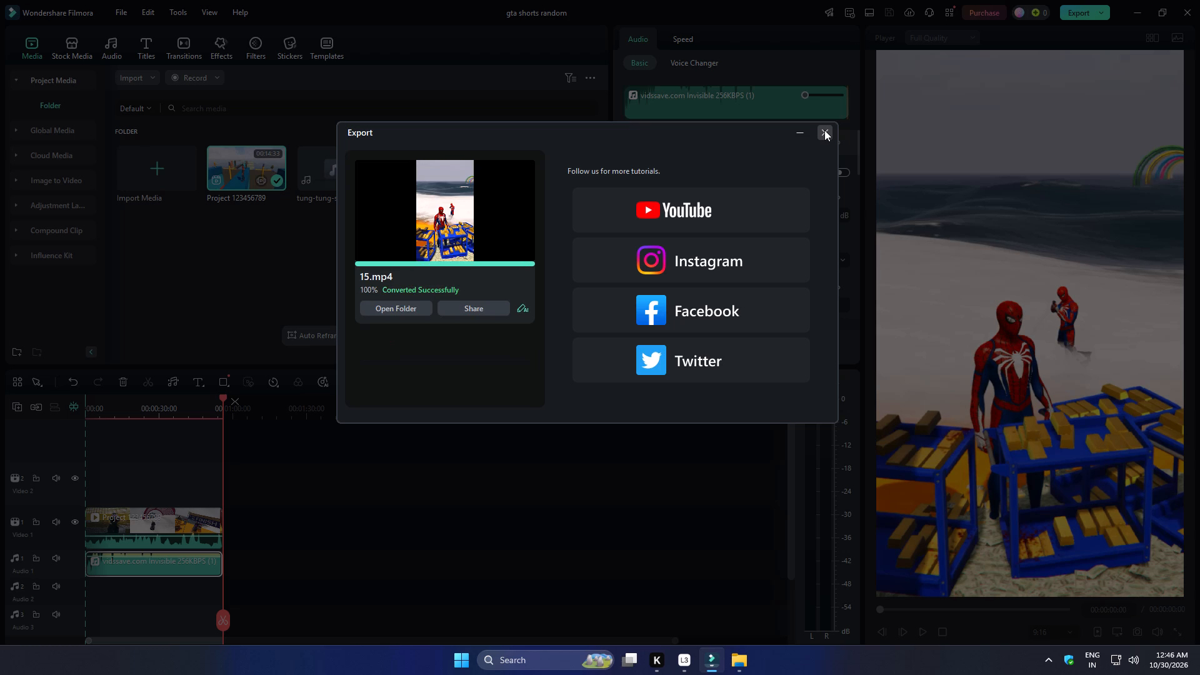
left_click(824, 130)
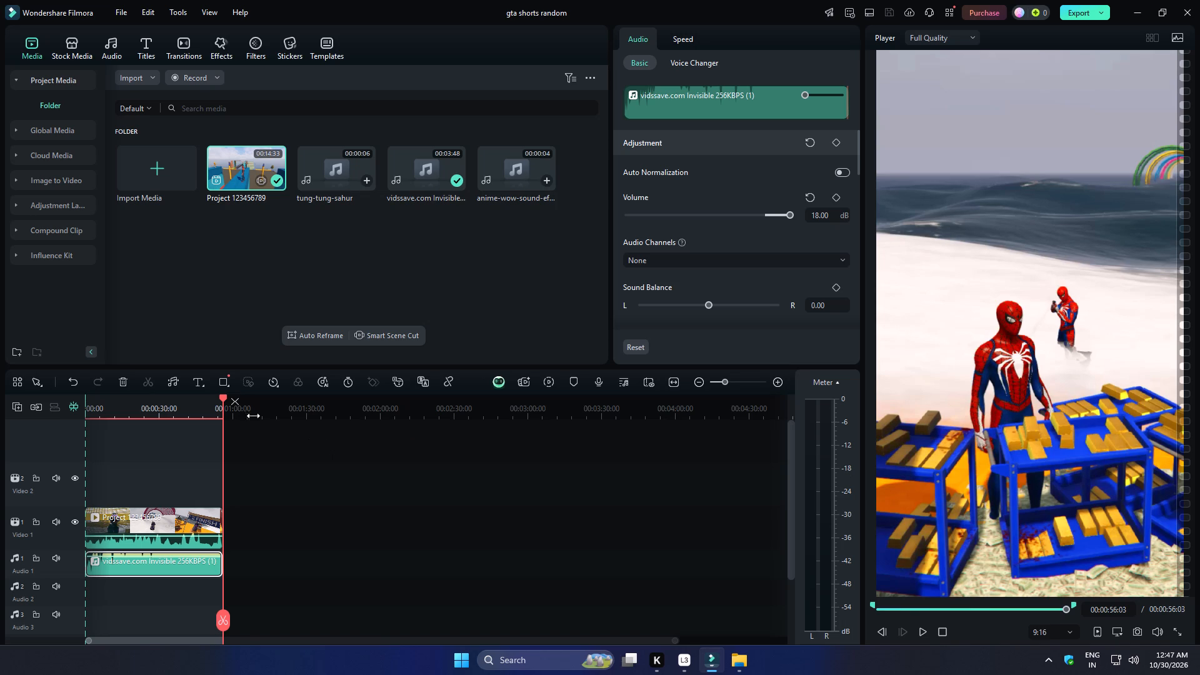
Clear the marked in/out range from the timeline.
left_click(236, 399)
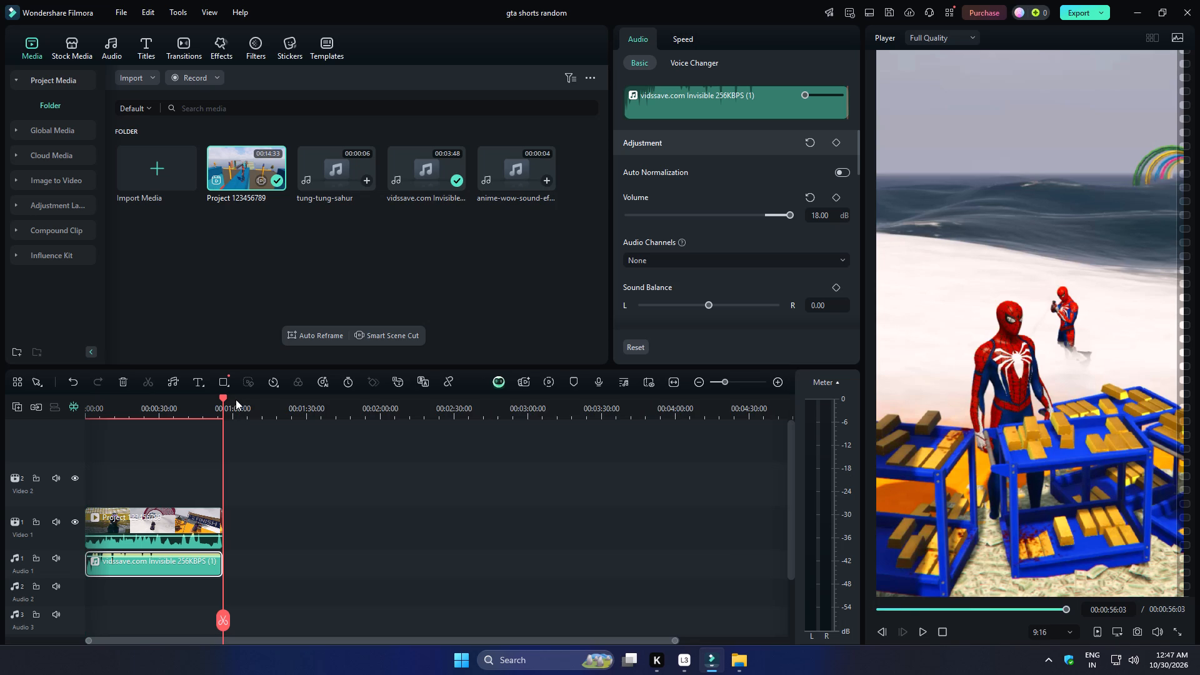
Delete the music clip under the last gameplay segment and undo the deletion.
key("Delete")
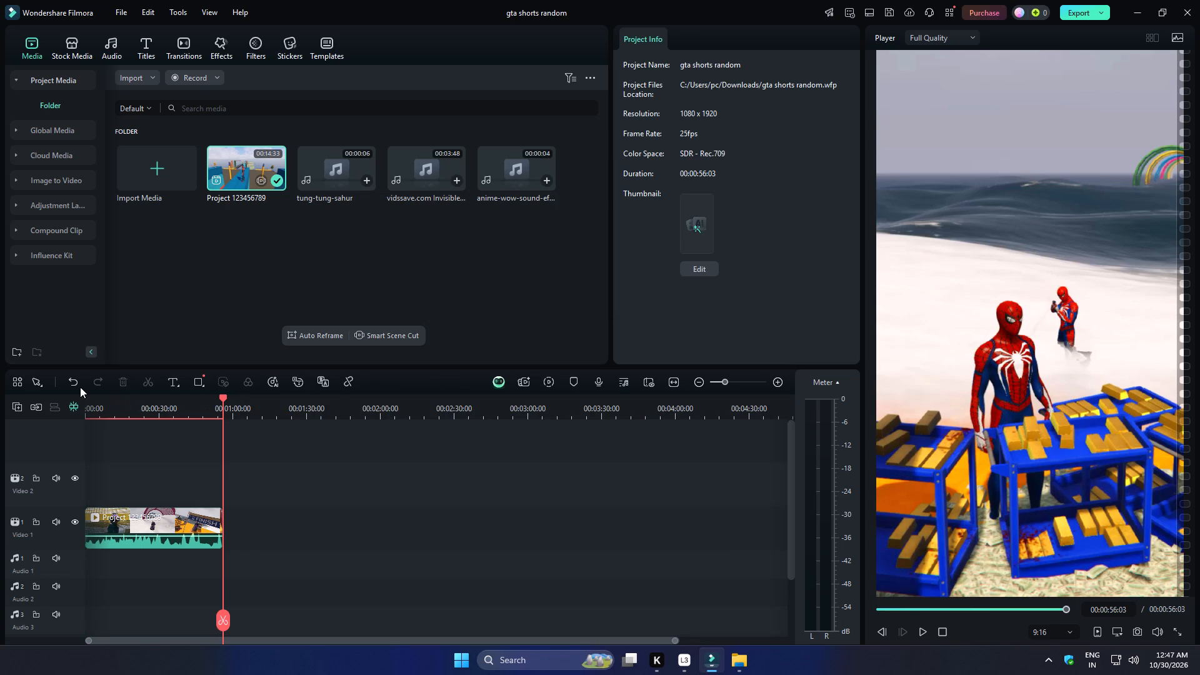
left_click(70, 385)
Save the gta shorts random project and close it.
key("ctrl+s")
key("ctrl+s")
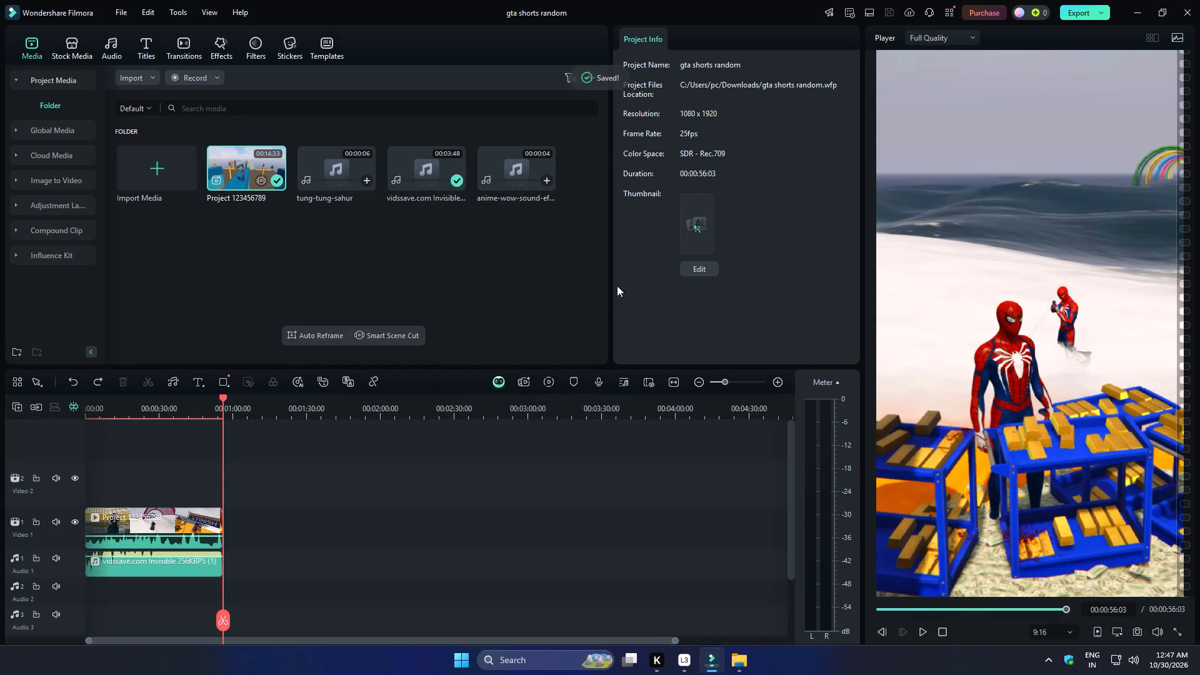
key("ctrl+s")
left_click(1184, 11)
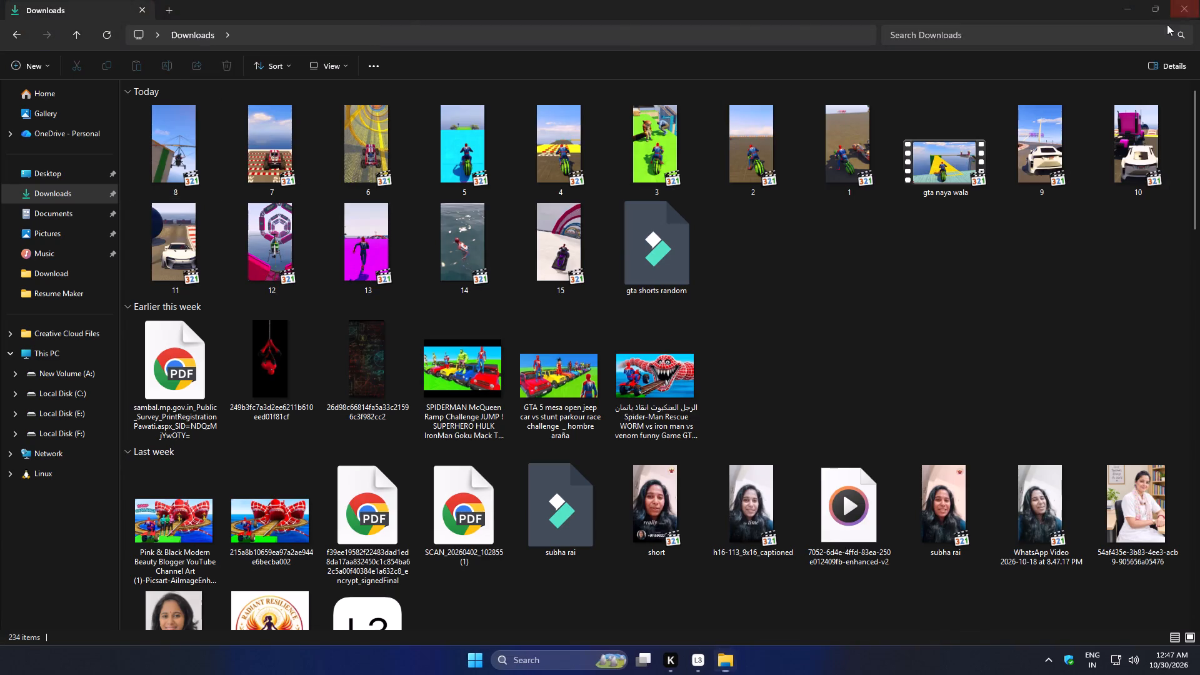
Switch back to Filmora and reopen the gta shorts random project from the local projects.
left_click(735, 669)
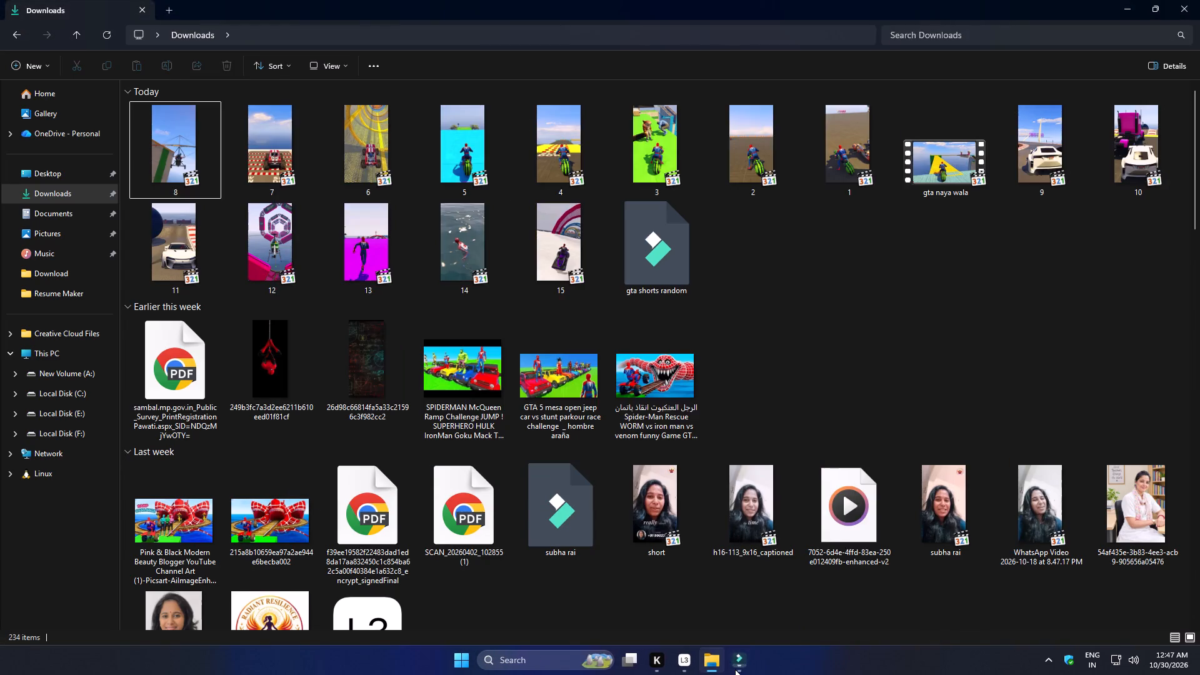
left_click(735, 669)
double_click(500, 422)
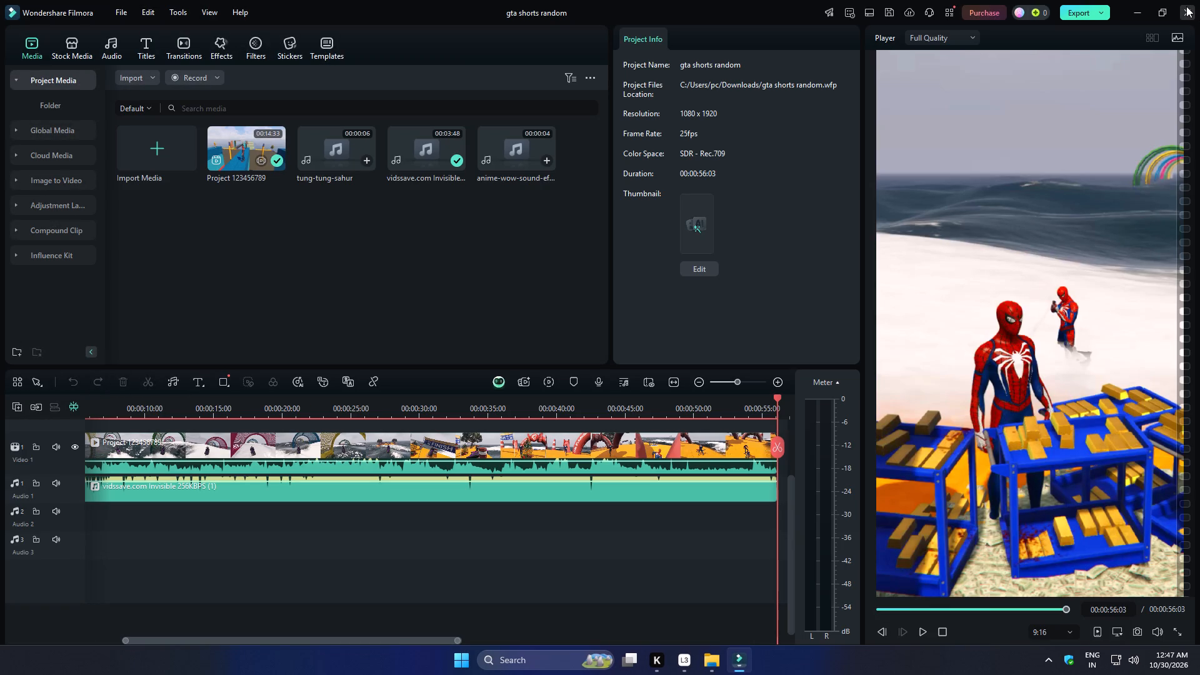
Save the gta shorts random project again, close it, and exit Filmora completely.
left_click(1186, 6)
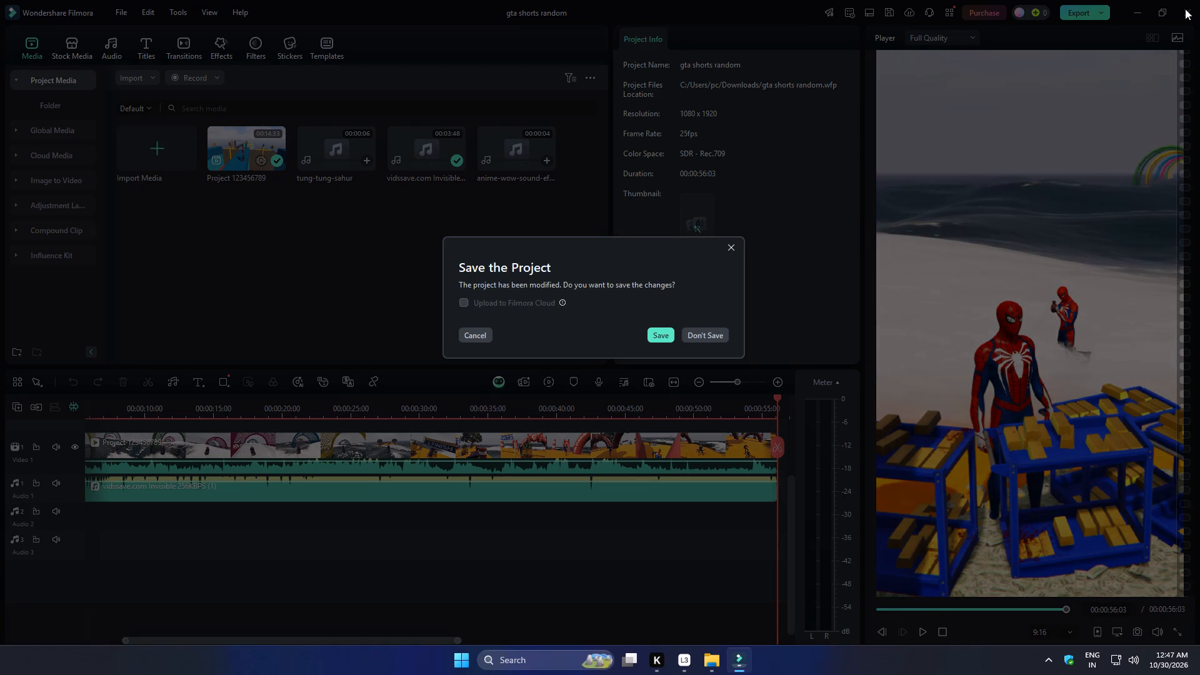
left_click(732, 249)
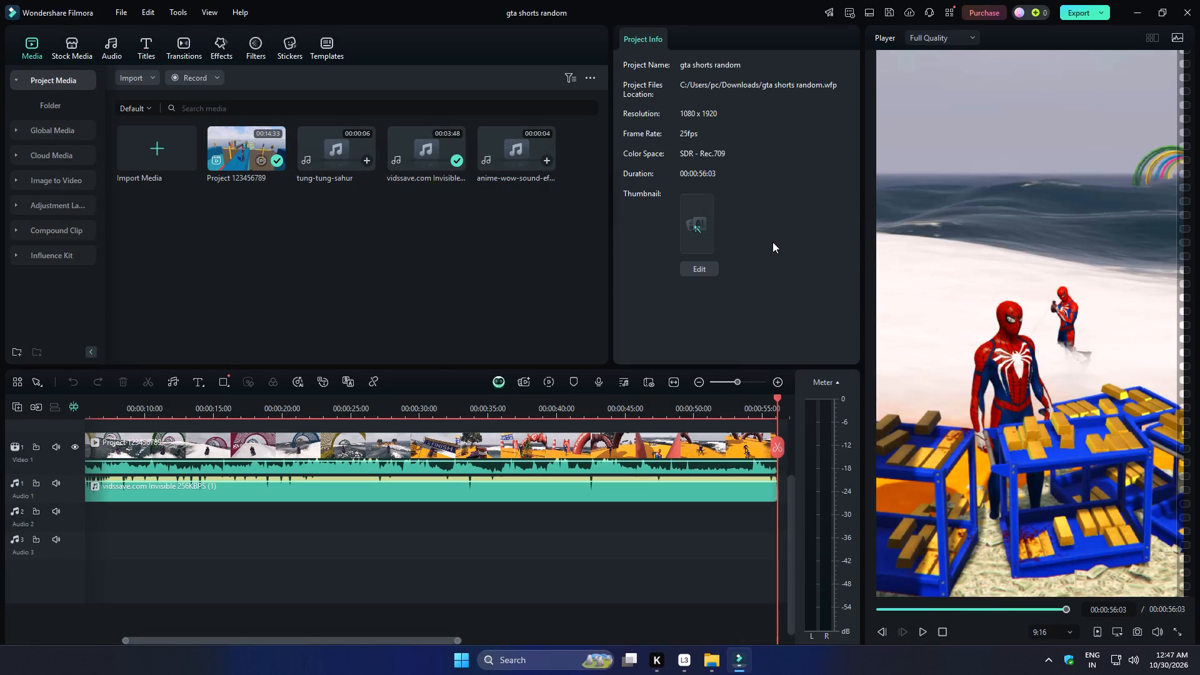
key("ctrl+s")
left_click(1191, 14)
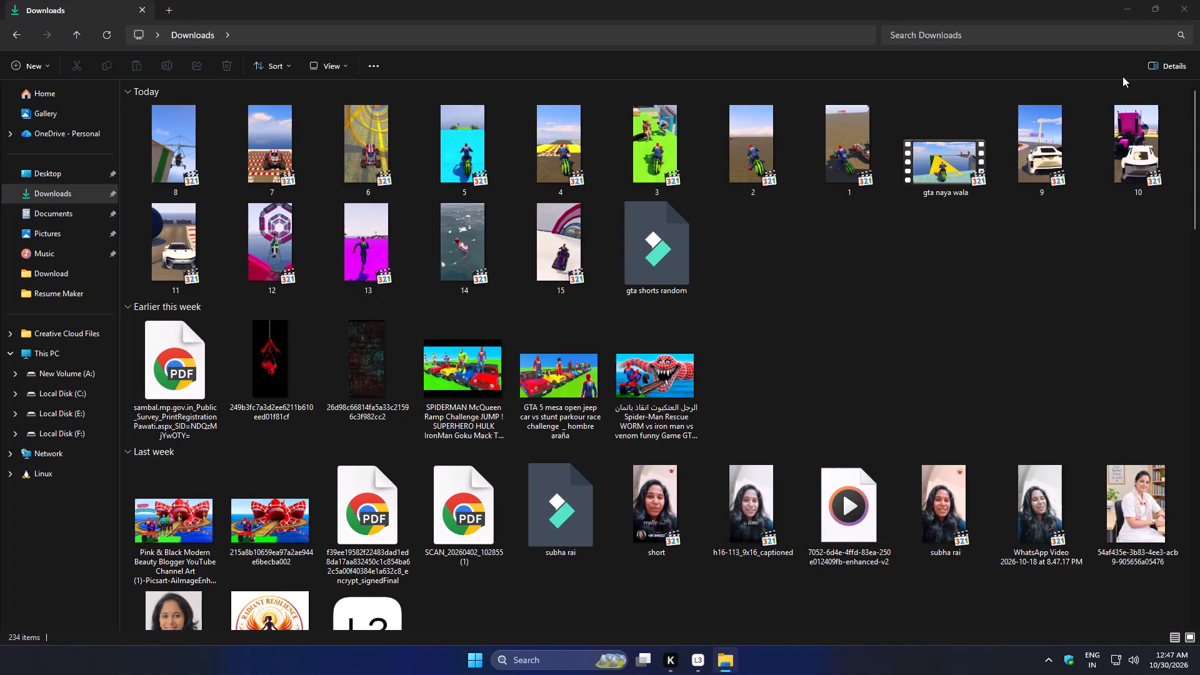
left_click(898, 99)
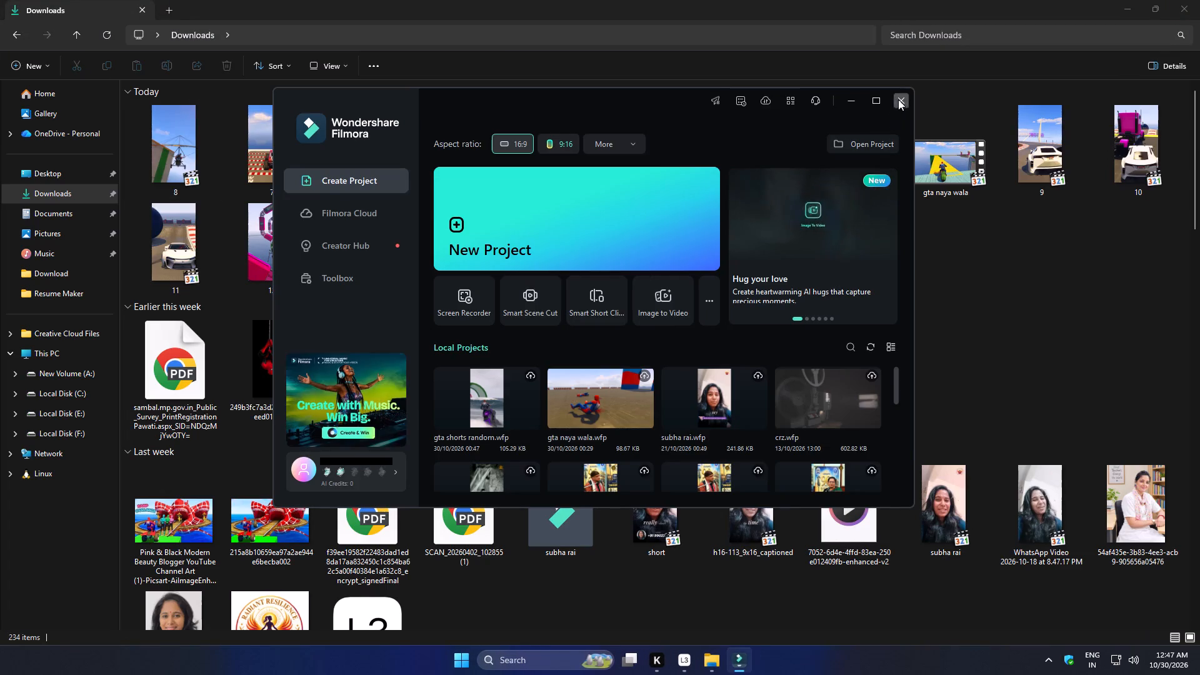
Refresh the Downloads folder containing the exported shorts.
left_click(115, 34)
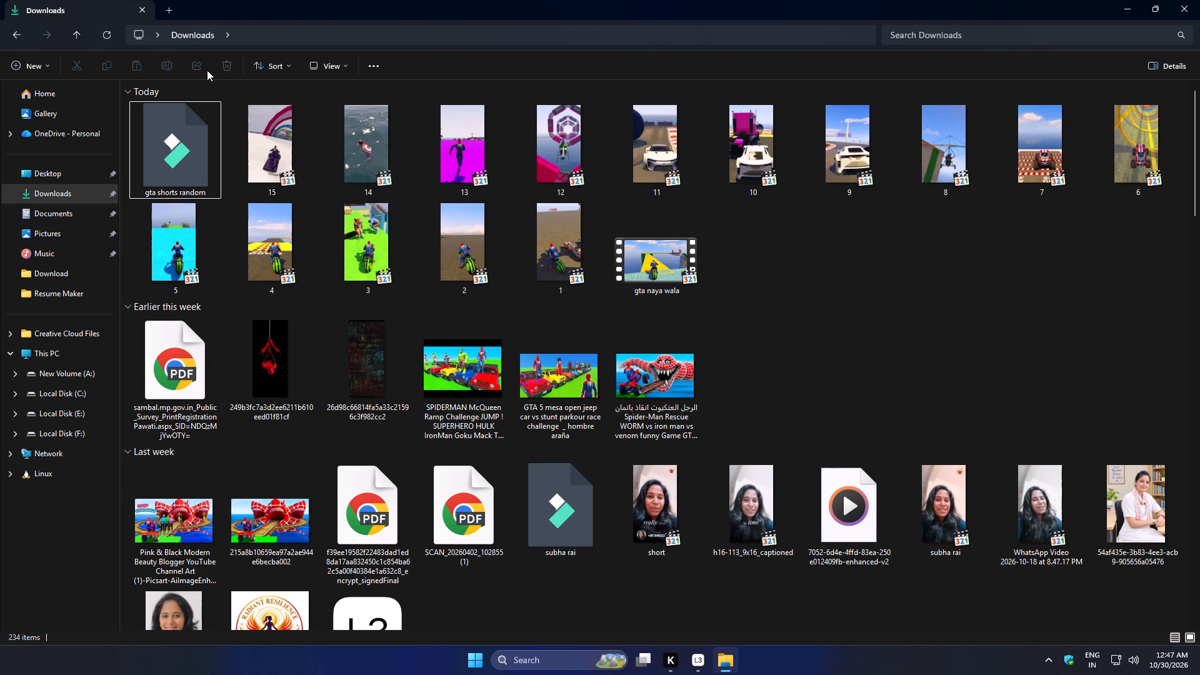
left_click(101, 31)
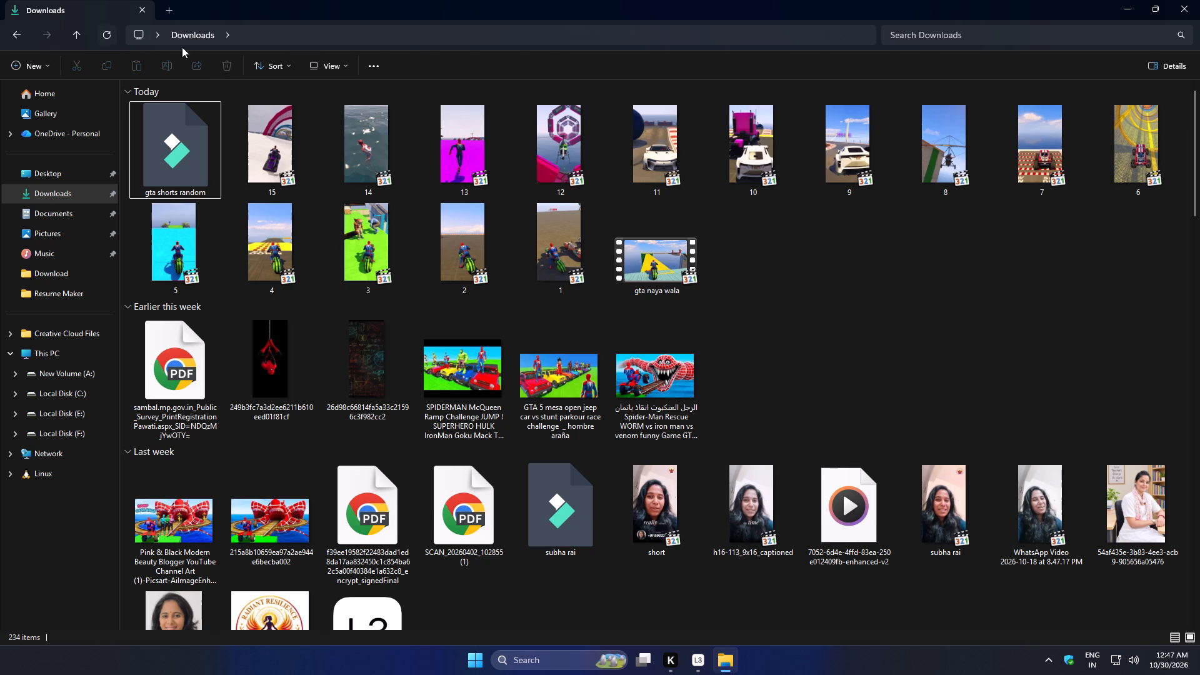